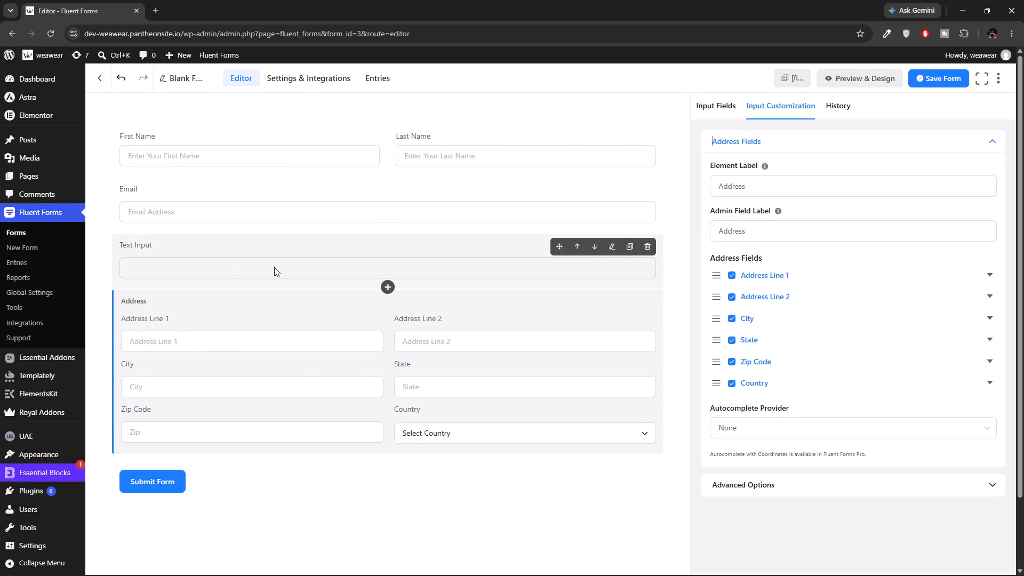
Change the Text Input field's element label to "Phone No." and save the form.
{"action": "left_click", "coordinate": [619, 249]}
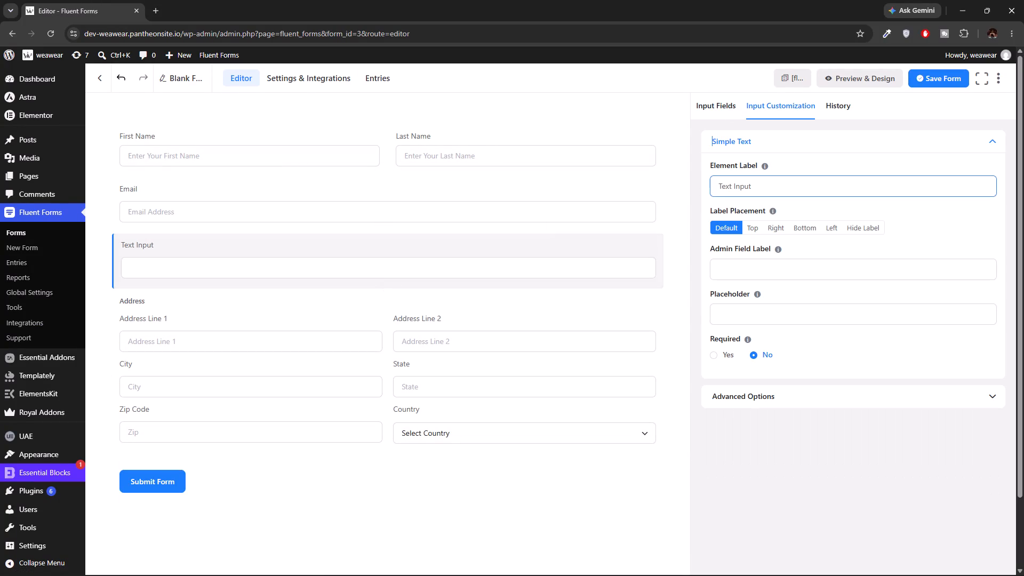
{"action": "left_click", "coordinate": [765, 182]}
{"action": "key", "text": "BackSpace"}
{"action": "key", "text": "BackSpace"}
{"action": "key", "text": "BackSpace"}
{"action": "key", "text": "BackSpace"}
{"action": "key", "text": "BackSpace"}
{"action": "key", "text": "BackSpace"}
{"action": "key", "text": "BackSpace"}
{"action": "key", "text": "BackSpace"}
{"action": "key", "text": "BackSpace"}
{"action": "key", "text": "BackSpace"}
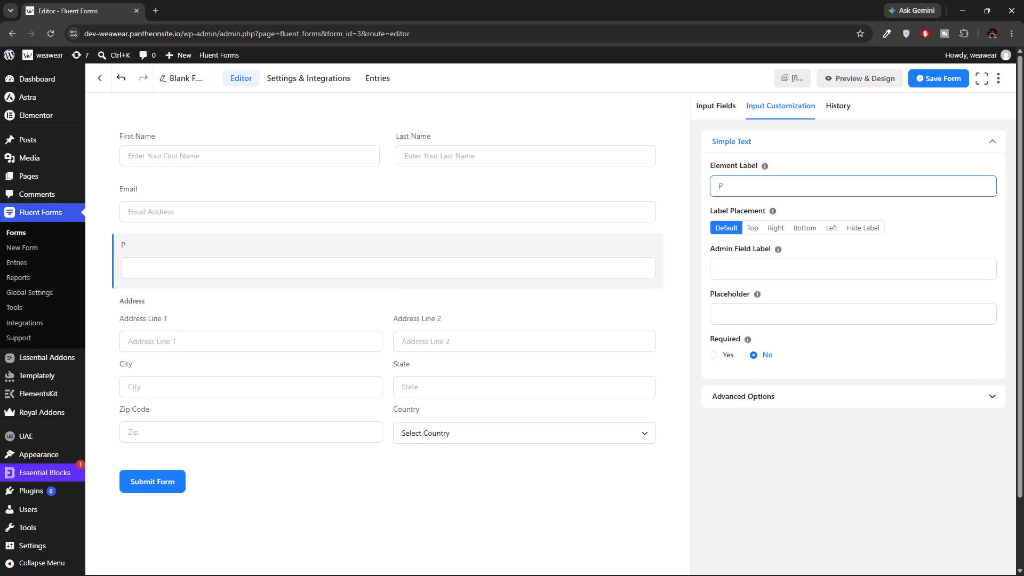
{"action": "type", "text": "hone u"}
{"action": "key", "text": "BackSpace"}
{"action": "type", "text": "no"}
{"action": "key", "text": "BackSpace"}
{"action": "key", "text": "BackSpace"}
{"action": "type", "text": "No."}
{"action": "left_click", "coordinate": [943, 75]}
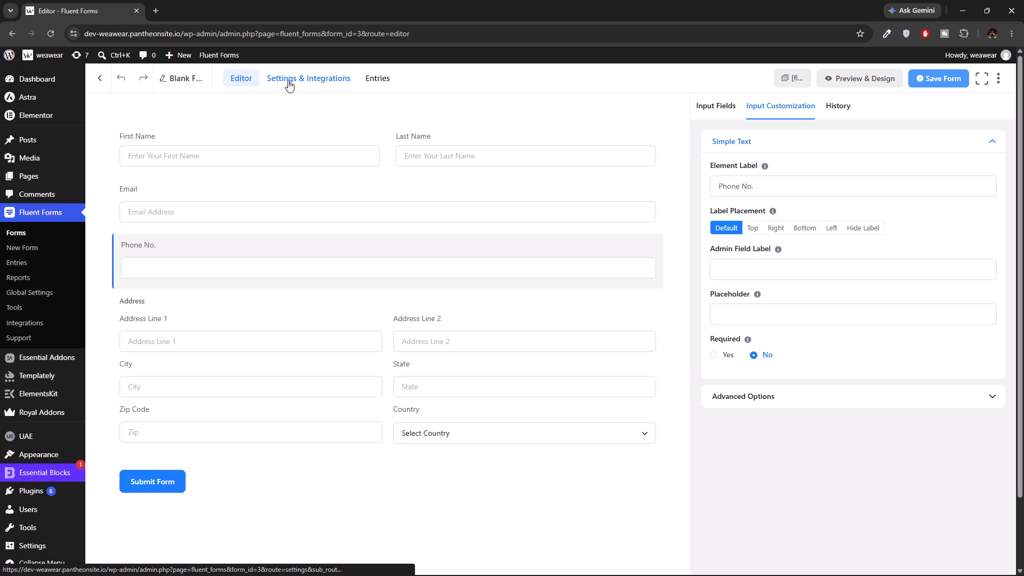
Enable the Admin Notification Email in the form's email notification settings.
{"action": "left_click", "coordinate": [288, 81]}
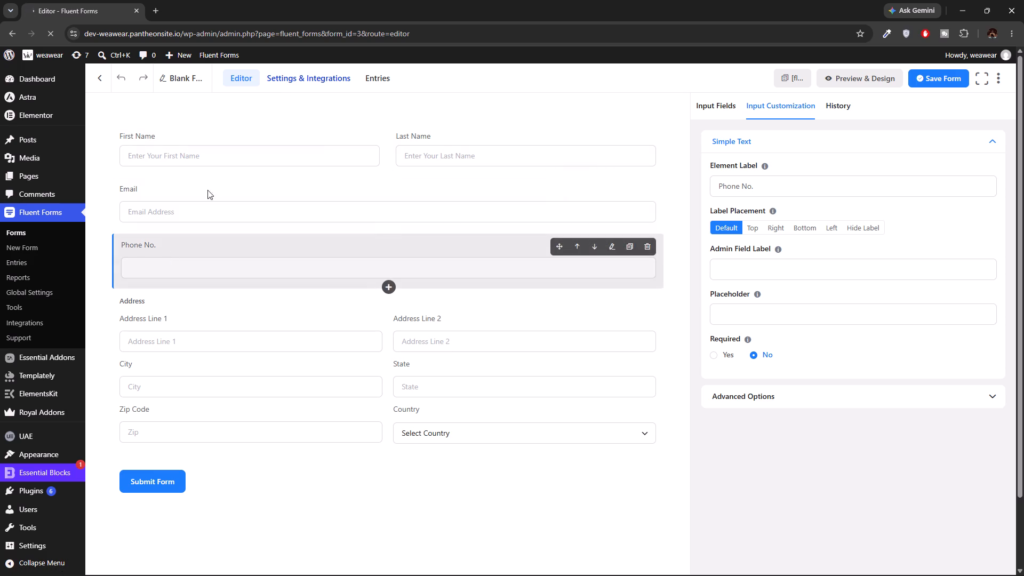
{"action": "left_click", "coordinate": [305, 82]}
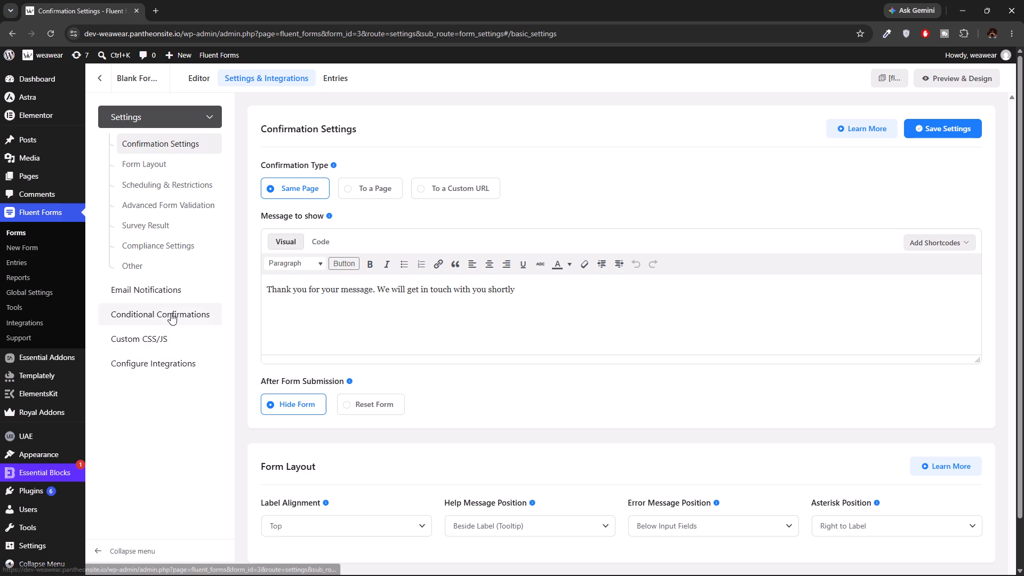
{"action": "left_click", "coordinate": [175, 286]}
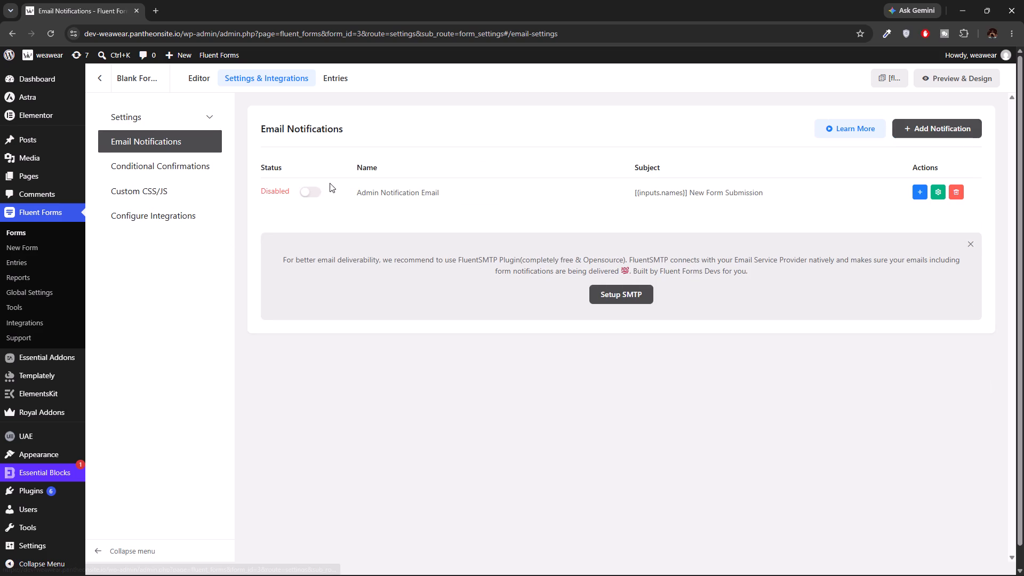
{"action": "left_click", "coordinate": [303, 191]}
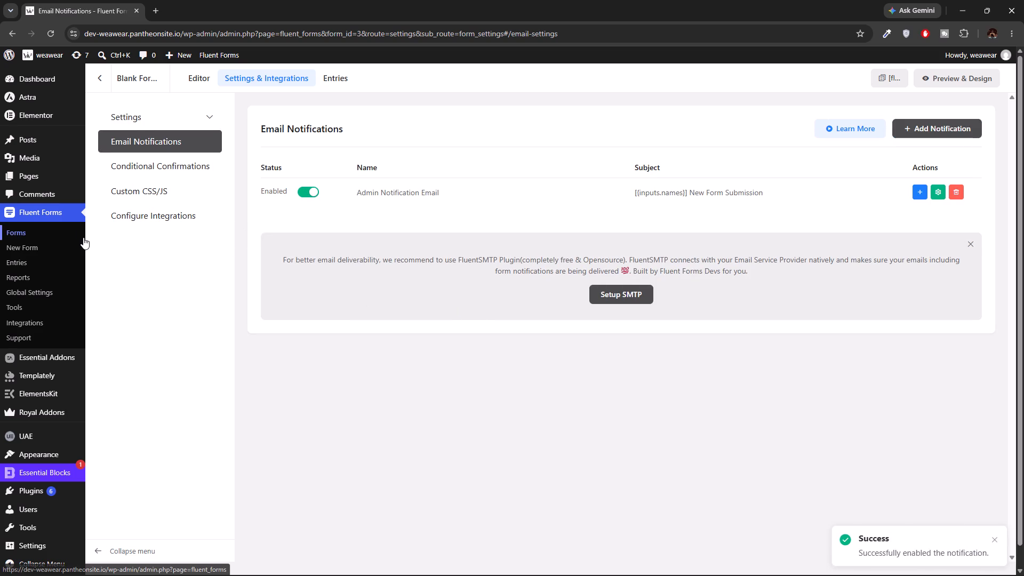
Return to the form editor and rename the form as "Contact form".
{"action": "left_click", "coordinate": [131, 83]}
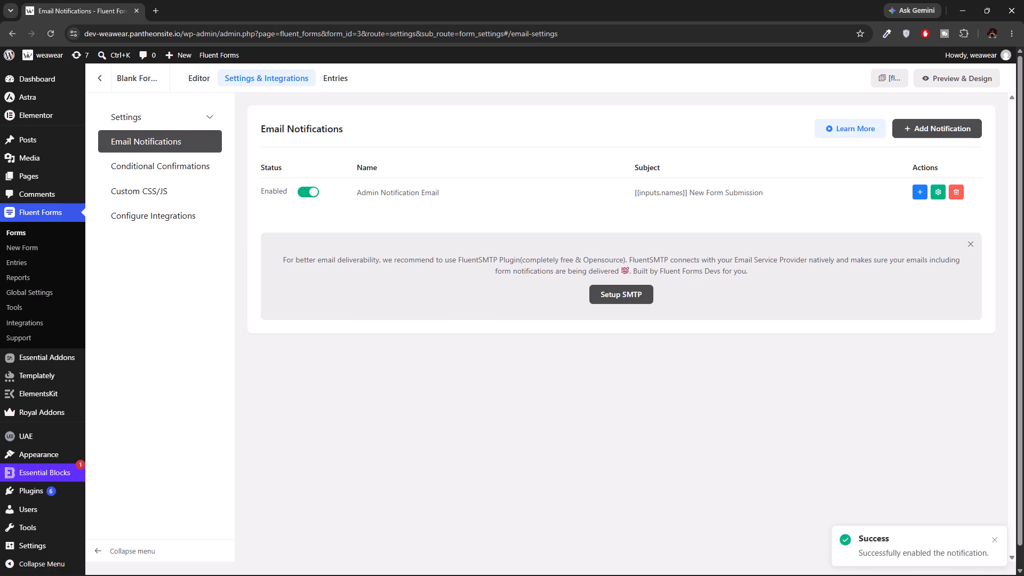
{"action": "left_click", "coordinate": [104, 82]}
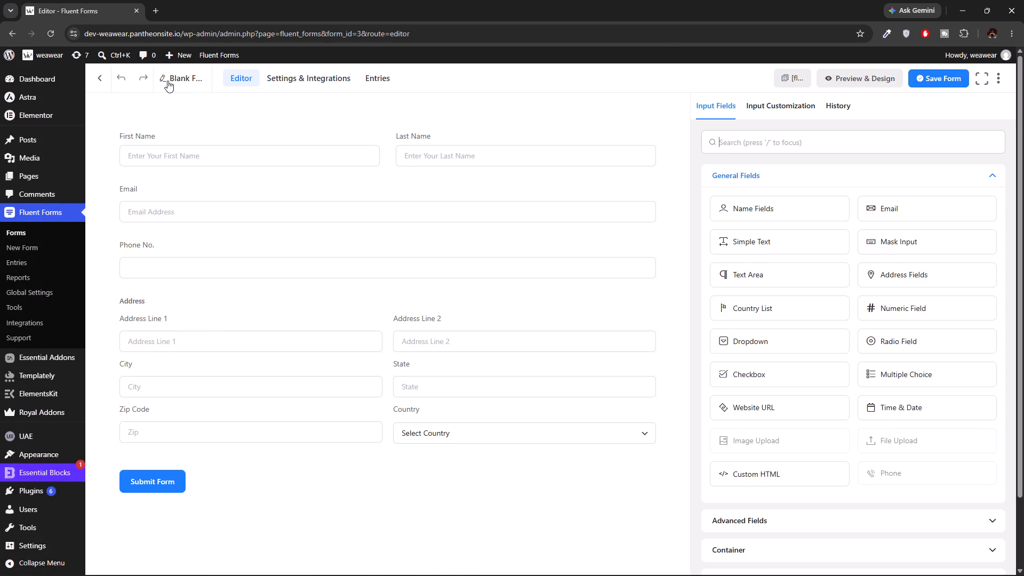
{"action": "left_click", "coordinate": [167, 81]}
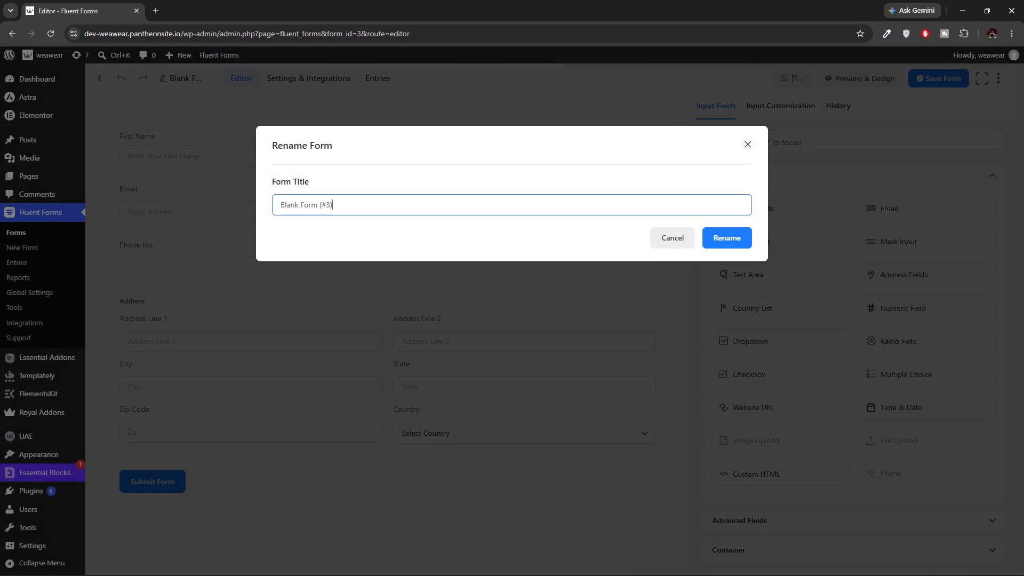
{"action": "left_click", "coordinate": [541, 213]}
{"action": "key", "text": "BackSpace"}
{"action": "key", "text": "BackSpace"}
{"action": "key", "text": "BackSpace"}
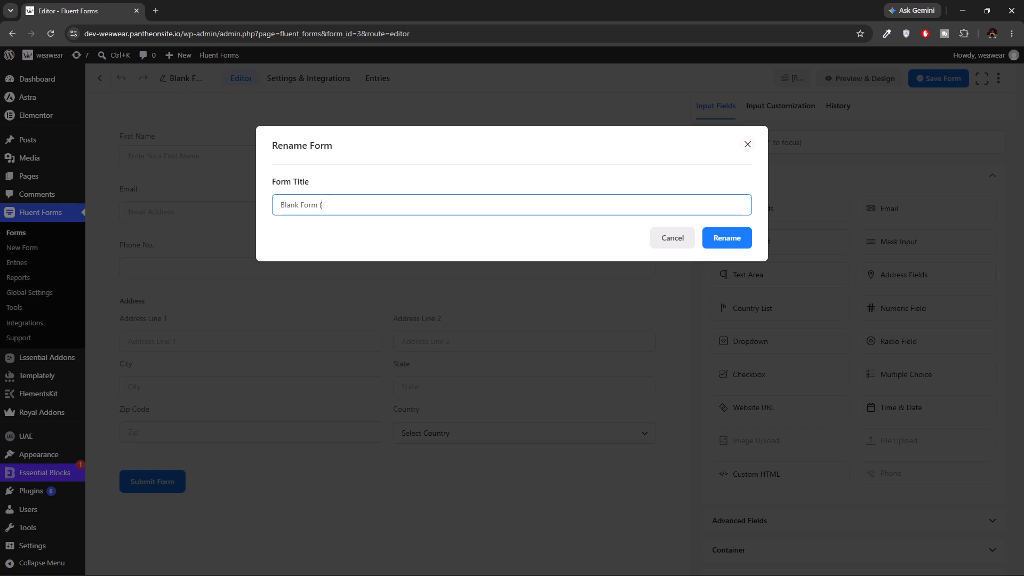
{"action": "key", "text": "BackSpace"}
{"action": "key", "text": "BackSpace"}
{"action": "key", "text": "BackSpace"}
{"action": "key", "text": "BackSpace"}
{"action": "key", "text": "BackSpace"}
{"action": "key", "text": "BackSpace"}
{"action": "key", "text": "BackSpace"}
{"action": "key", "text": "BackSpace"}
{"action": "key", "text": "BackSpace"}
{"action": "key", "text": "BackSpace"}
{"action": "key", "text": "BackSpace"}
{"action": "key", "text": "BackSpace"}
{"action": "key", "text": "BackSpace"}
{"action": "key", "text": "BackSpace"}
{"action": "key", "text": "BackSpace"}
{"action": "key", "text": "BackSpace"}
{"action": "key", "text": "BackSpace"}
{"action": "type", "text": "Conya"}
{"action": "key", "text": "BackSpace"}
{"action": "key", "text": "BackSpace"}
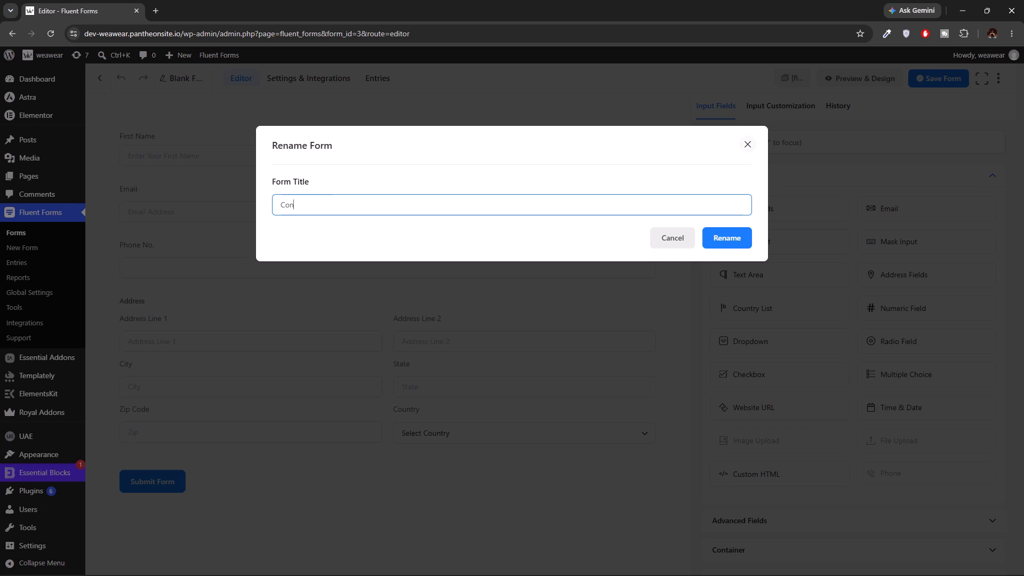
{"action": "type", "text": "tc"}
{"action": "key", "text": "c"}
{"action": "key", "text": "BackSpace"}
{"action": "key", "text": "BackSpace"}
{"action": "type", "text": "act foe"}
{"action": "key", "text": "BackSpace"}
{"action": "type", "text": "rm"}
{"action": "left_click", "coordinate": [741, 245]}
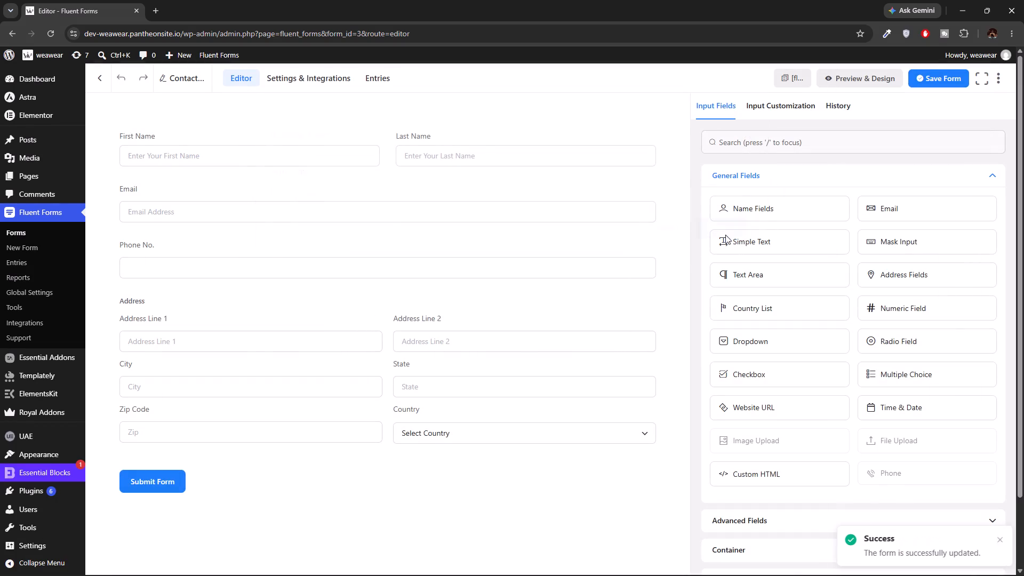
Check the status of the form's email notifications, and return to the form editor.
{"action": "left_click", "coordinate": [319, 86]}
{"action": "left_click", "coordinate": [319, 86]}
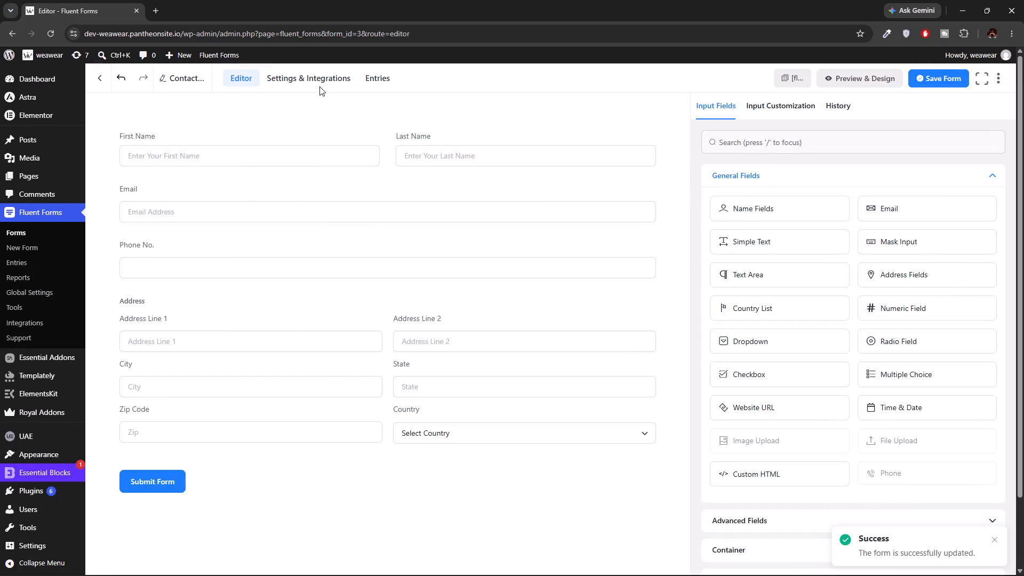
{"action": "left_click", "coordinate": [319, 84]}
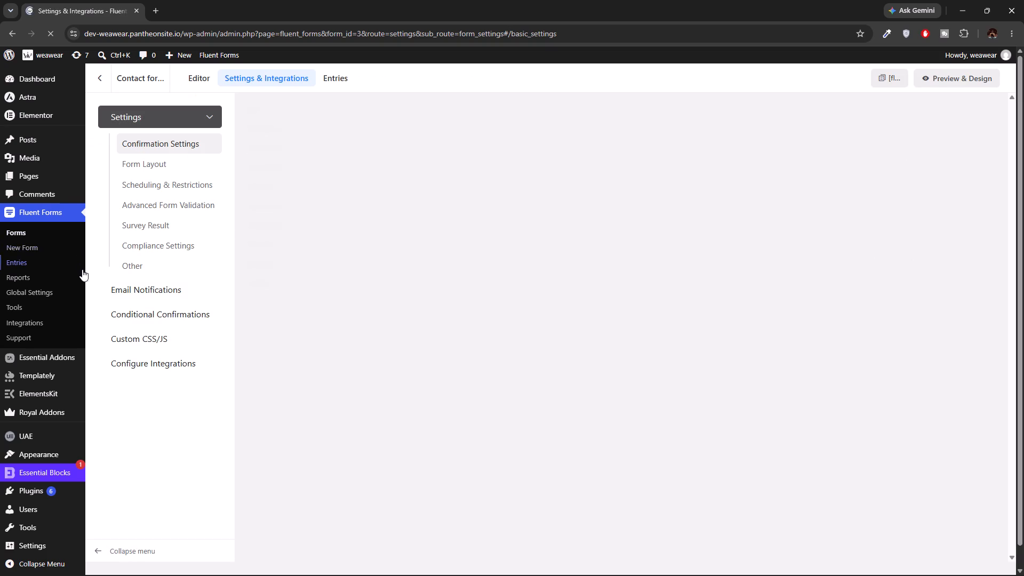
{"action": "left_click", "coordinate": [144, 297]}
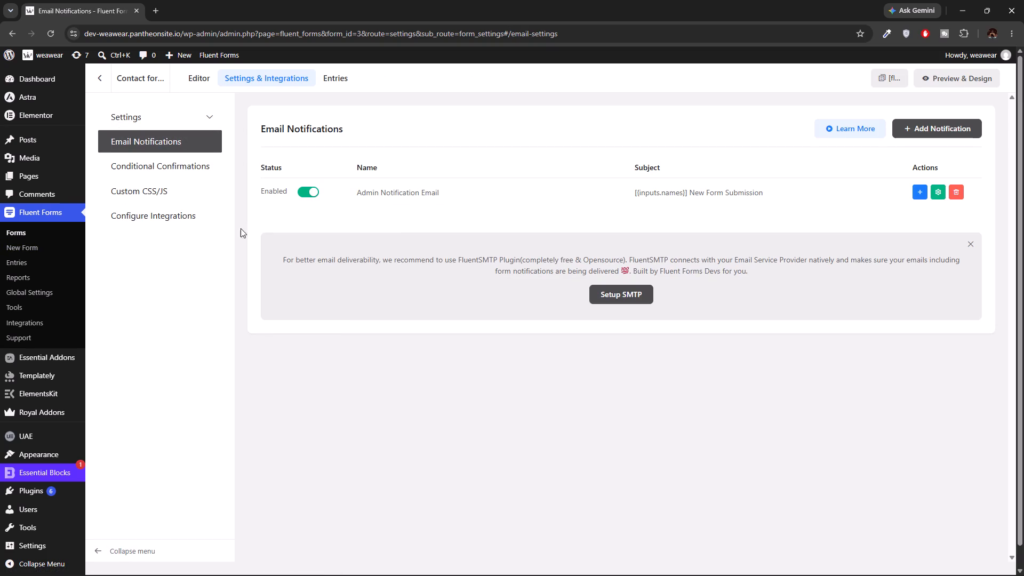
{"action": "left_click", "coordinate": [119, 79]}
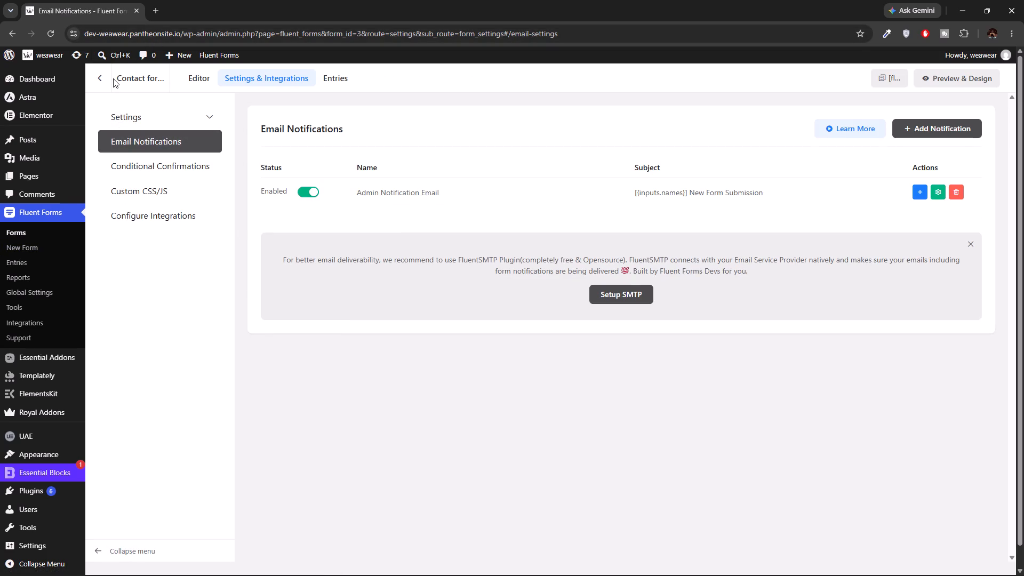
{"action": "left_click", "coordinate": [106, 78]}
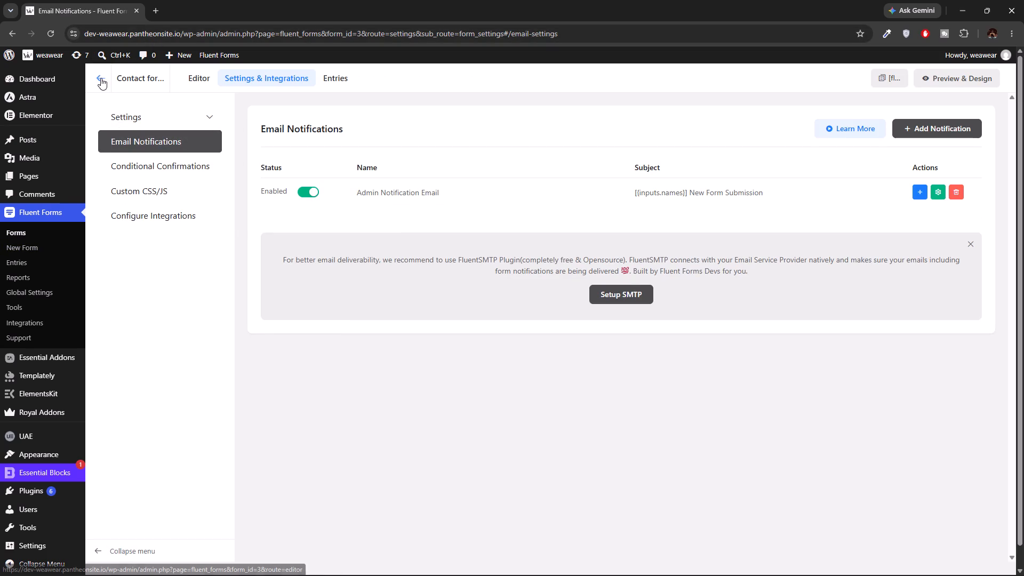
{"action": "left_click", "coordinate": [101, 78]}
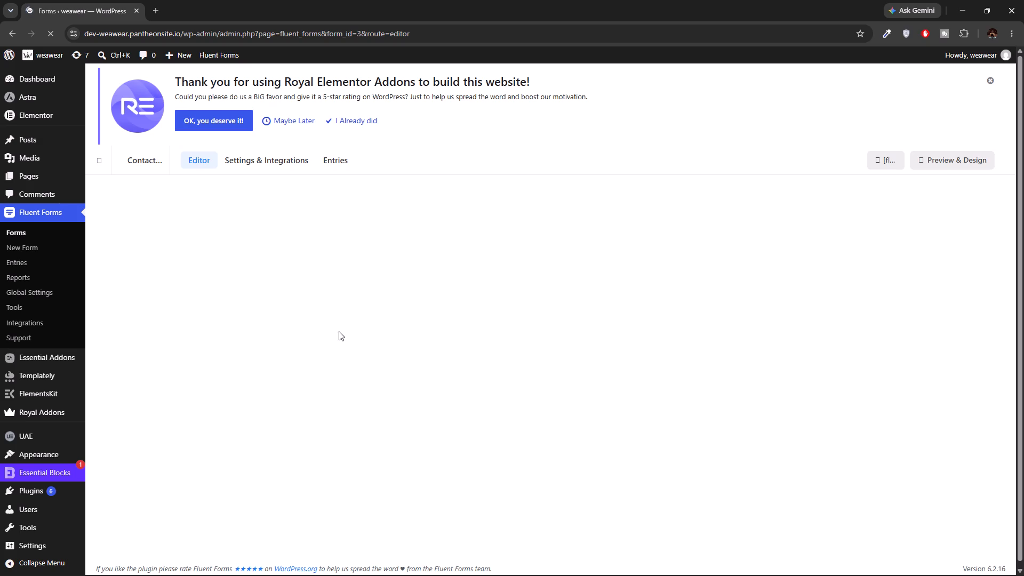
Examine the Address field's customization settings, including the Country sub-field's label, placeholder, default country, country list and required options.
{"action": "scroll", "coordinate": [322, 273], "scroll_direction": "down", "scroll_amount": 1}
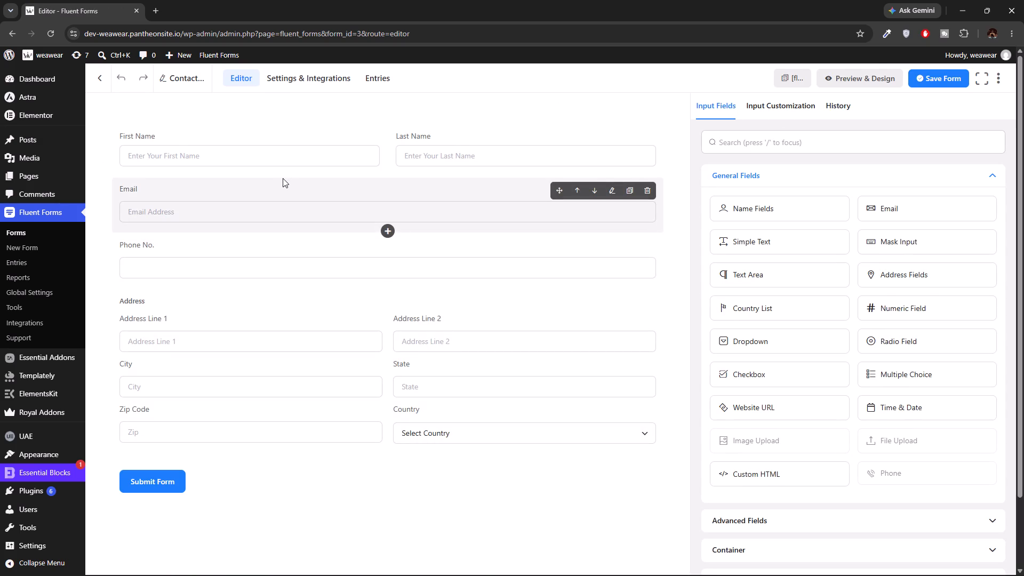
{"action": "scroll", "coordinate": [211, 272], "scroll_direction": "down", "scroll_amount": 1}
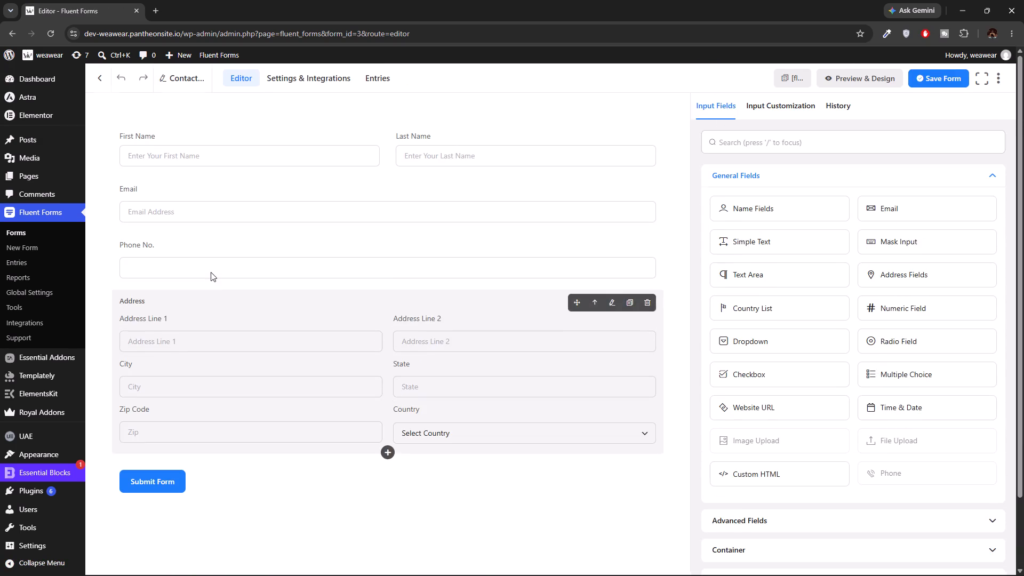
{"action": "scroll", "coordinate": [211, 272], "scroll_direction": "down", "scroll_amount": 2}
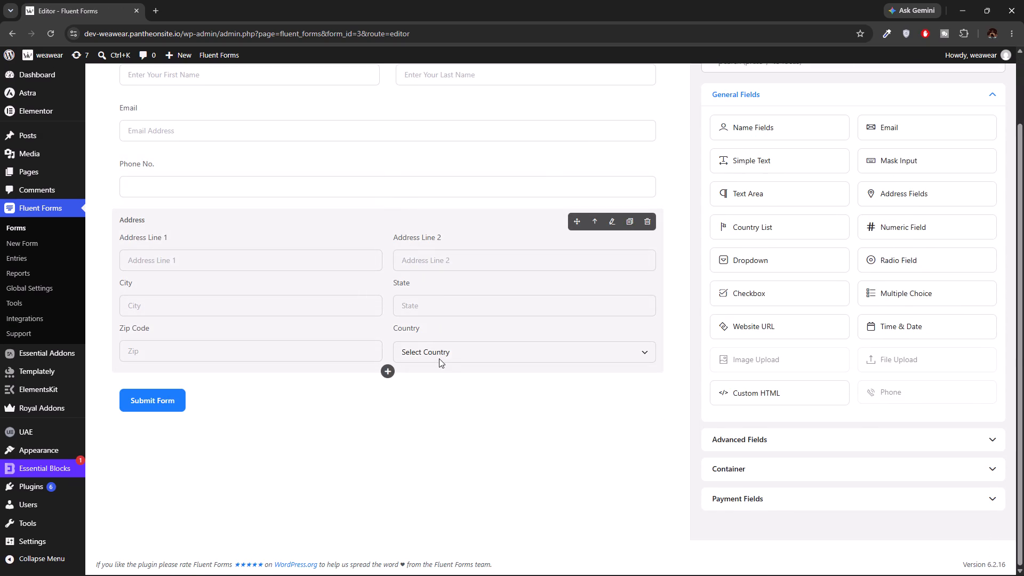
{"action": "left_click", "coordinate": [439, 358]}
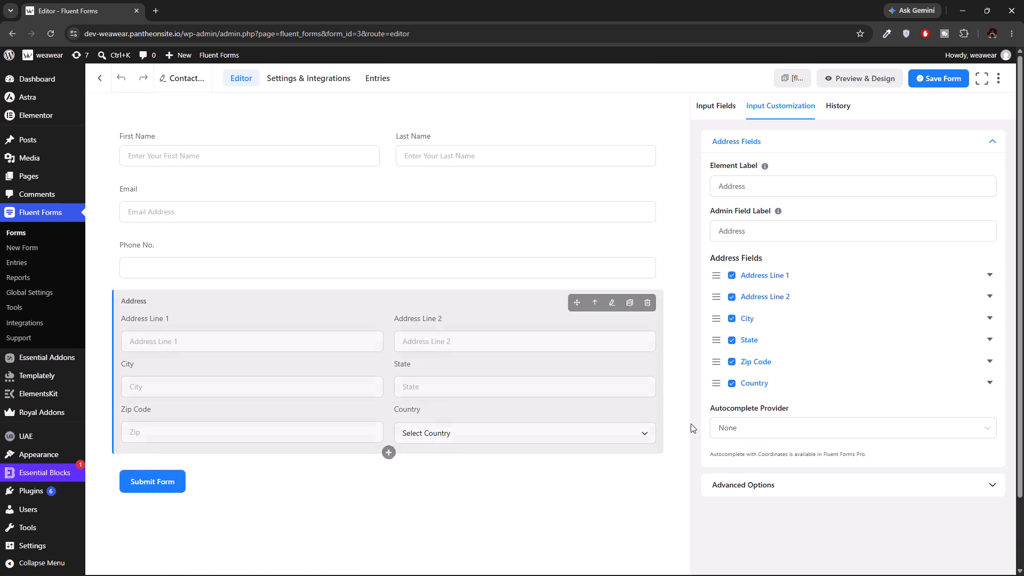
{"action": "left_click", "coordinate": [990, 380]}
{"action": "scroll", "coordinate": [925, 366], "scroll_direction": "down", "scroll_amount": 1}
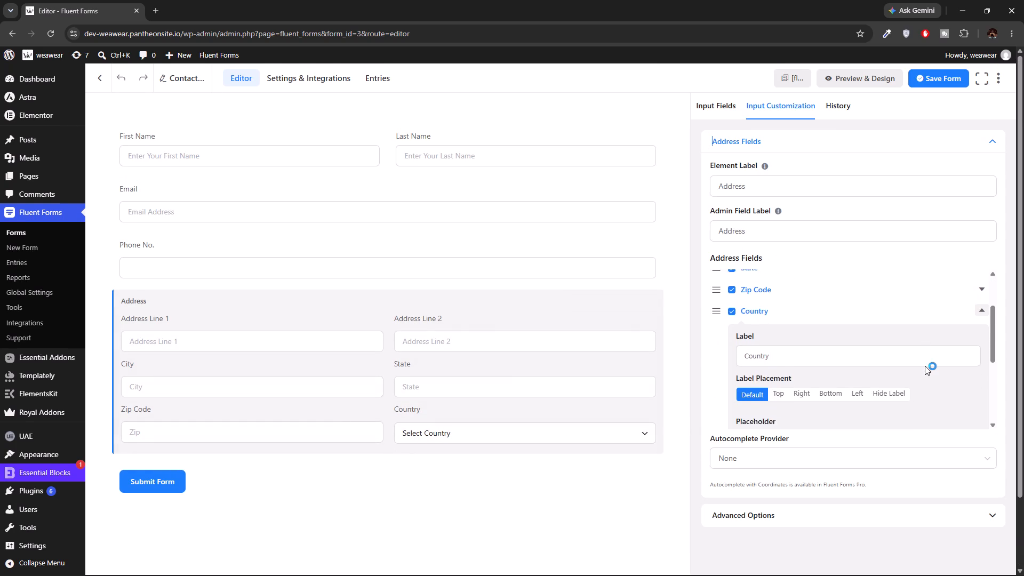
{"action": "scroll", "coordinate": [925, 366], "scroll_direction": "down", "scroll_amount": 5}
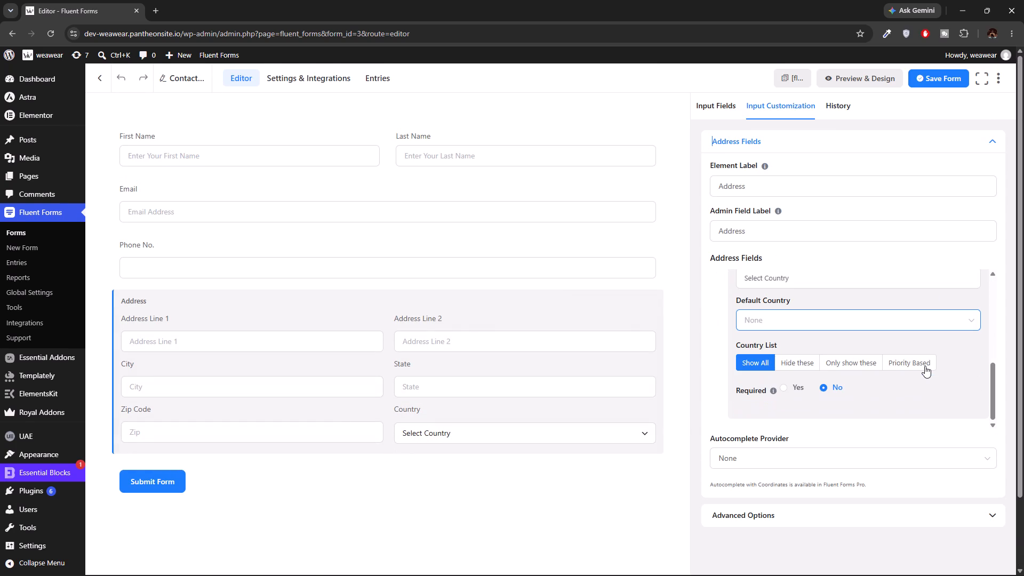
{"action": "scroll", "coordinate": [925, 366], "scroll_direction": "down", "scroll_amount": 1}
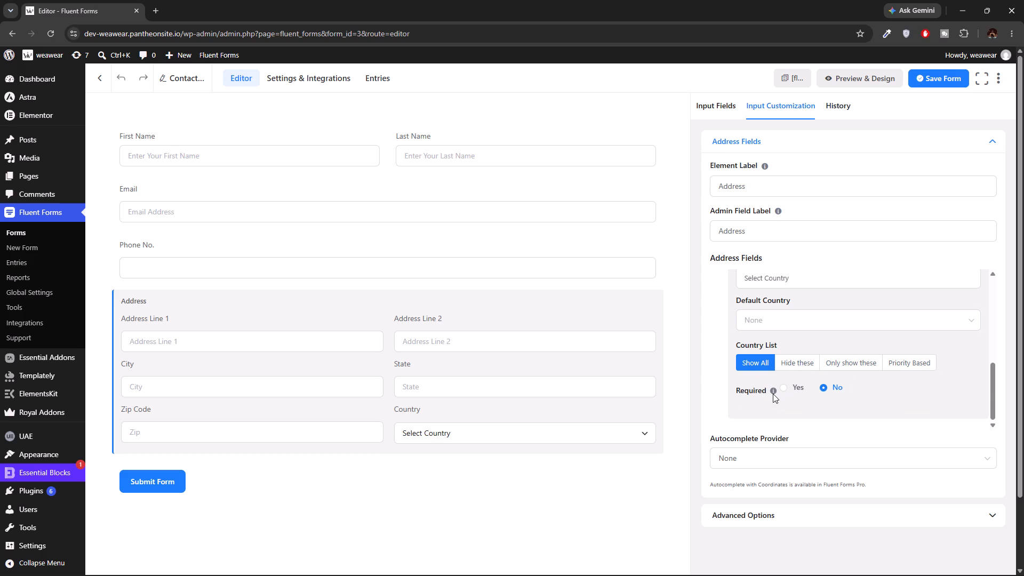
{"action": "scroll", "coordinate": [930, 292], "scroll_direction": "up", "scroll_amount": 8}
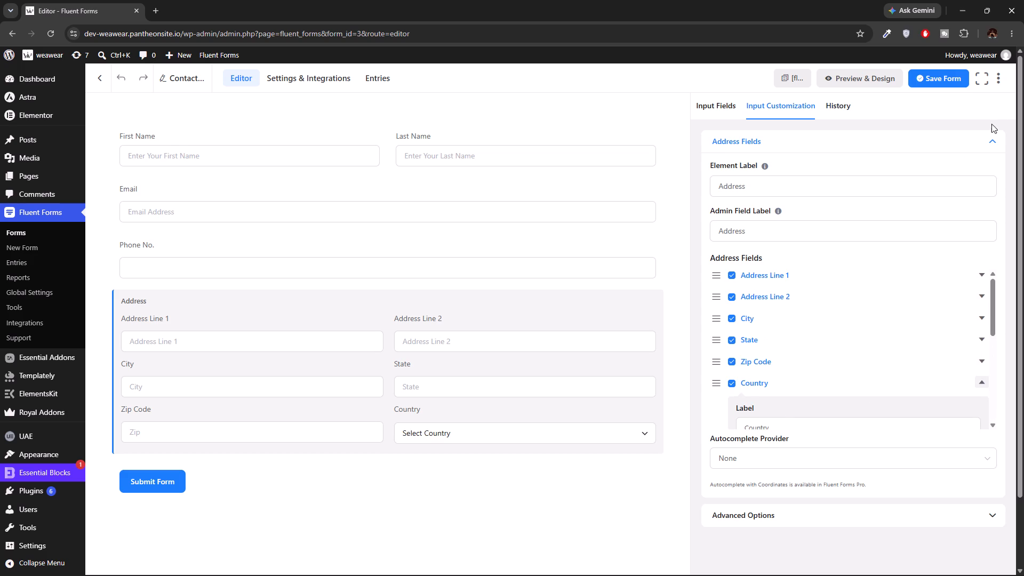
{"action": "left_click", "coordinate": [983, 139]}
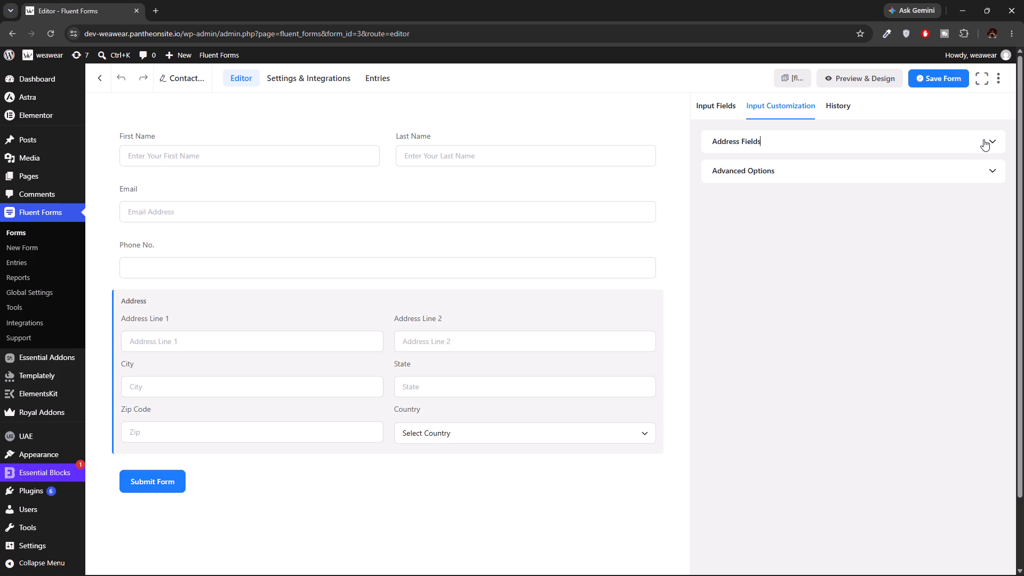
{"action": "left_click", "coordinate": [983, 139]}
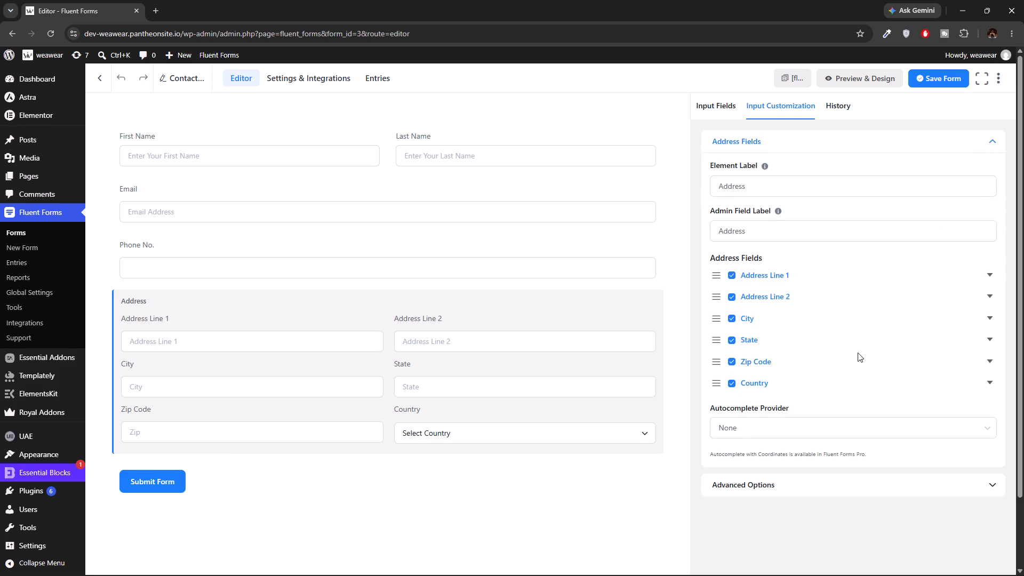
{"action": "scroll", "coordinate": [858, 353], "scroll_direction": "down", "scroll_amount": 3}
{"action": "scroll", "coordinate": [858, 353], "scroll_direction": "up", "scroll_amount": 5}
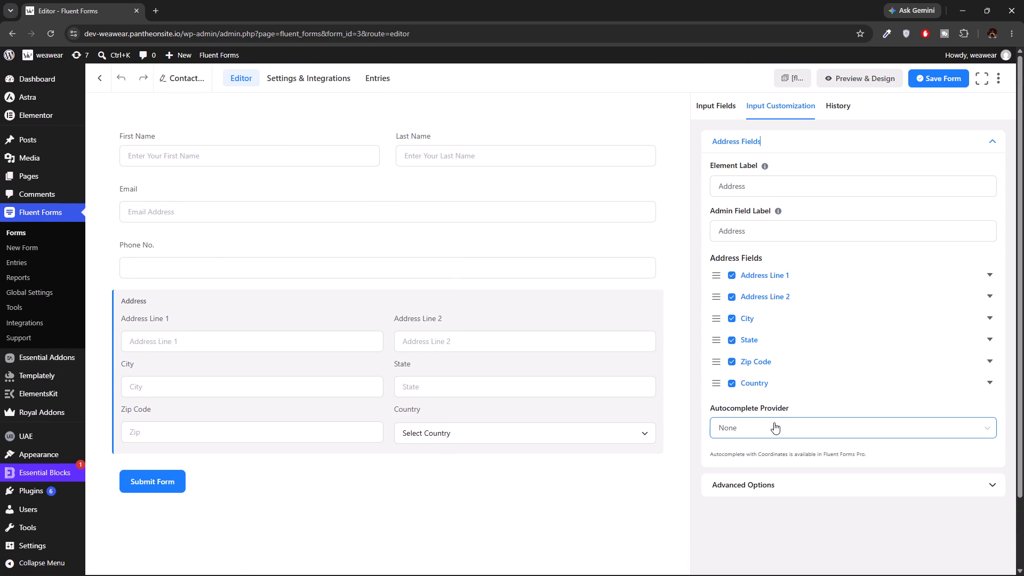
Open the customization settings of the form's First Name and Last Name field group.
{"action": "left_click", "coordinate": [524, 129]}
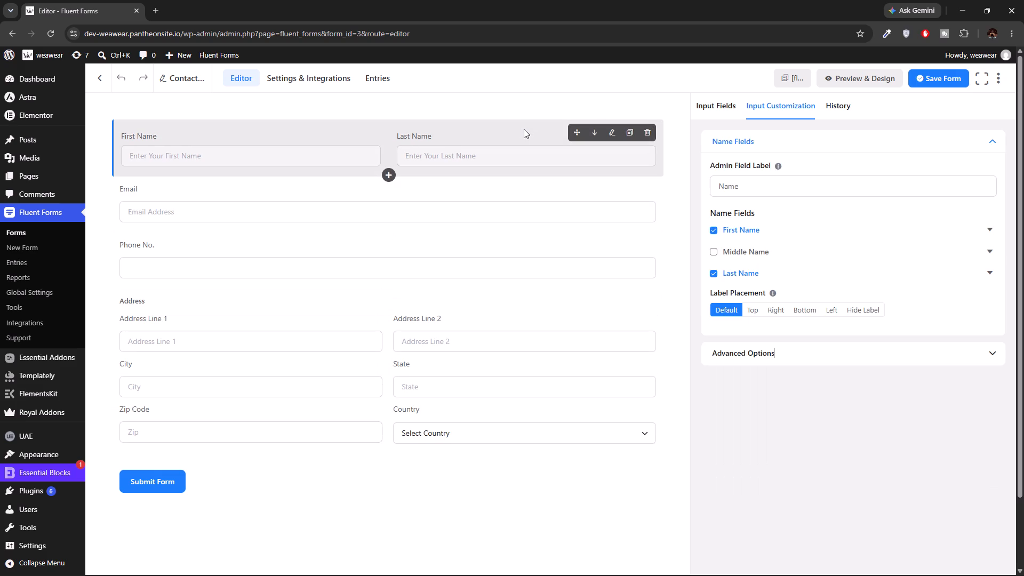
{"action": "left_click", "coordinate": [524, 129]}
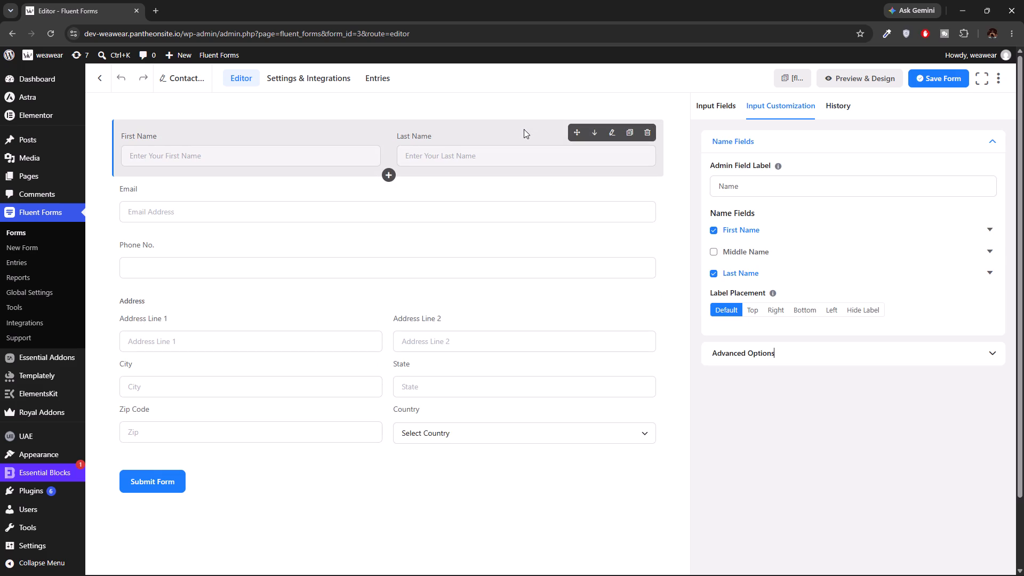
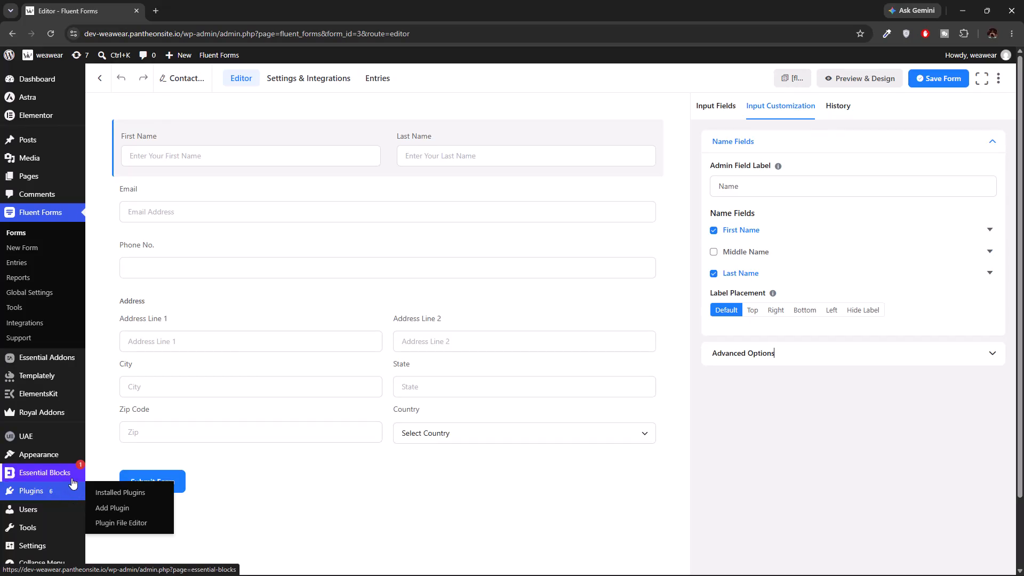
Go to the site's page for adding plugins and search for "wp smtp".
{"action": "left_click", "coordinate": [111, 510]}
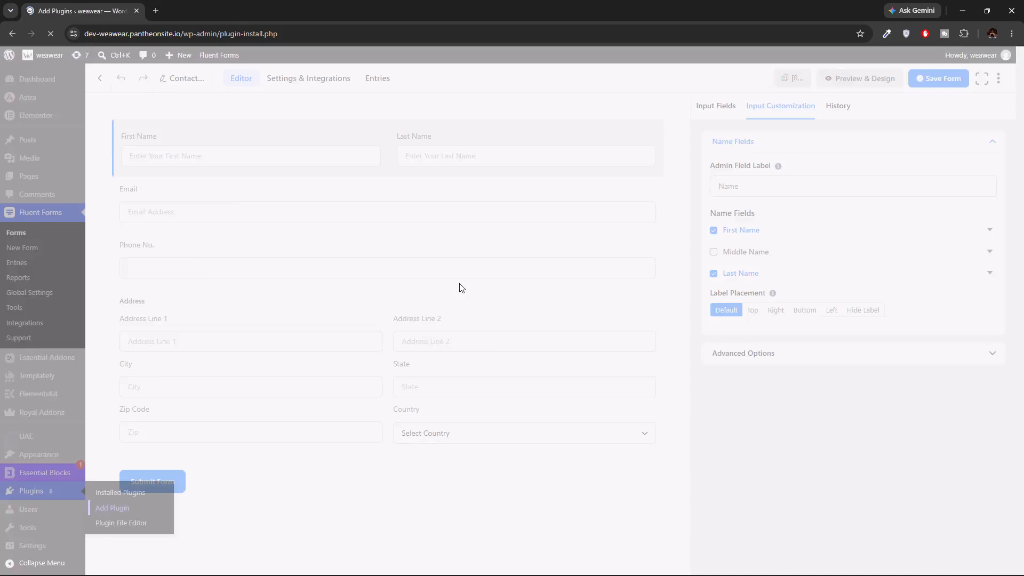
{"action": "left_click", "coordinate": [818, 225]}
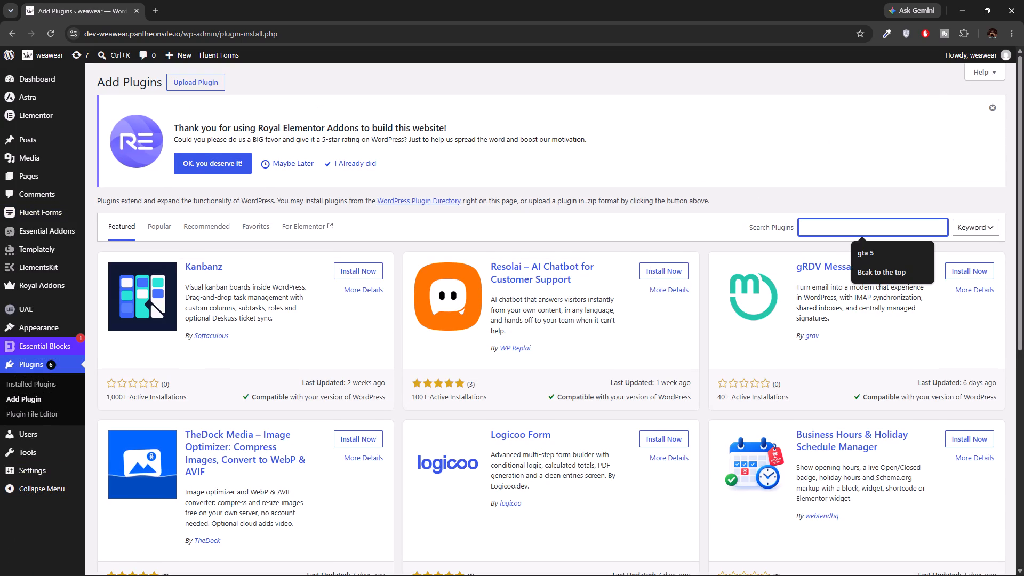
{"action": "type", "text": "wp"}
{"action": "key", "text": "space"}
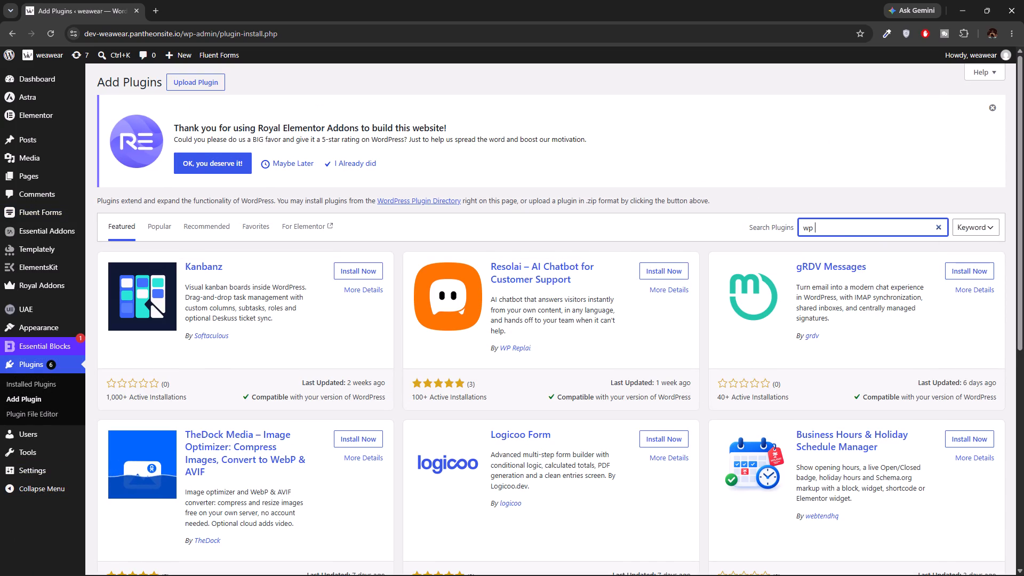
{"action": "type", "text": "smi"}
{"action": "key", "text": "t"}
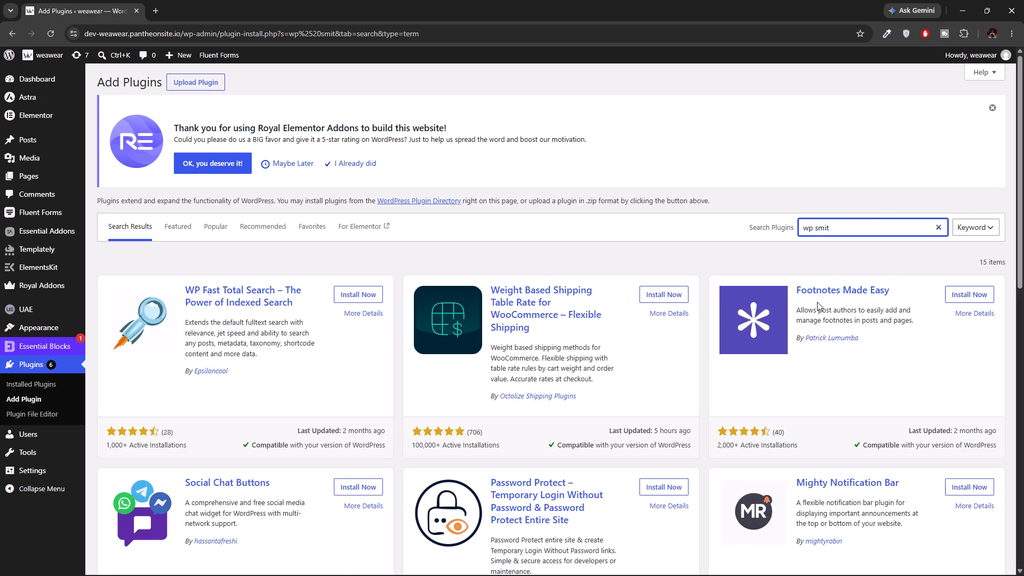
{"action": "scroll", "coordinate": [817, 303], "scroll_direction": "up", "scroll_amount": 1}
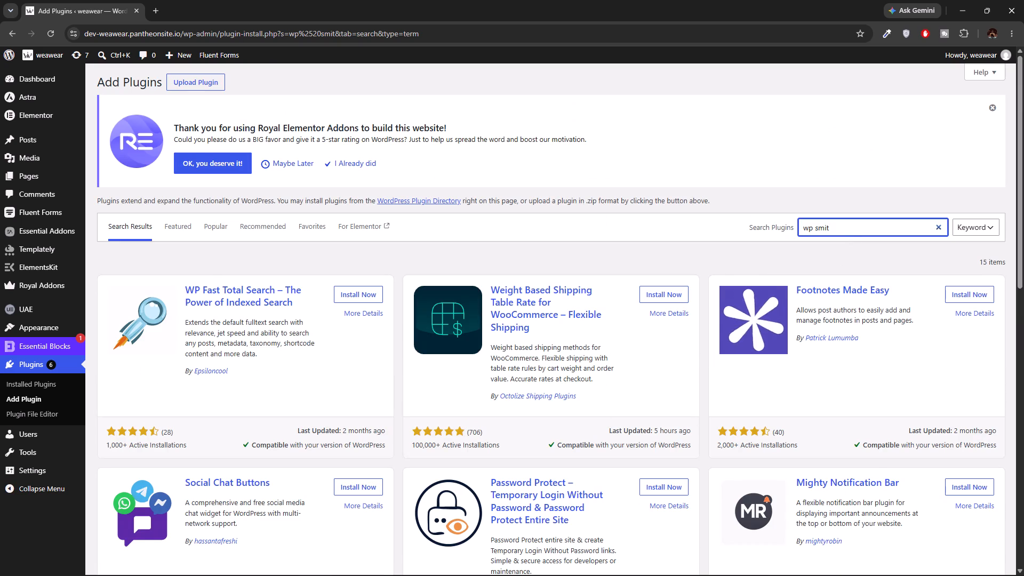
{"action": "left_click", "coordinate": [851, 233]}
{"action": "key", "text": "BackSpace"}
{"action": "key", "text": "BackSpace"}
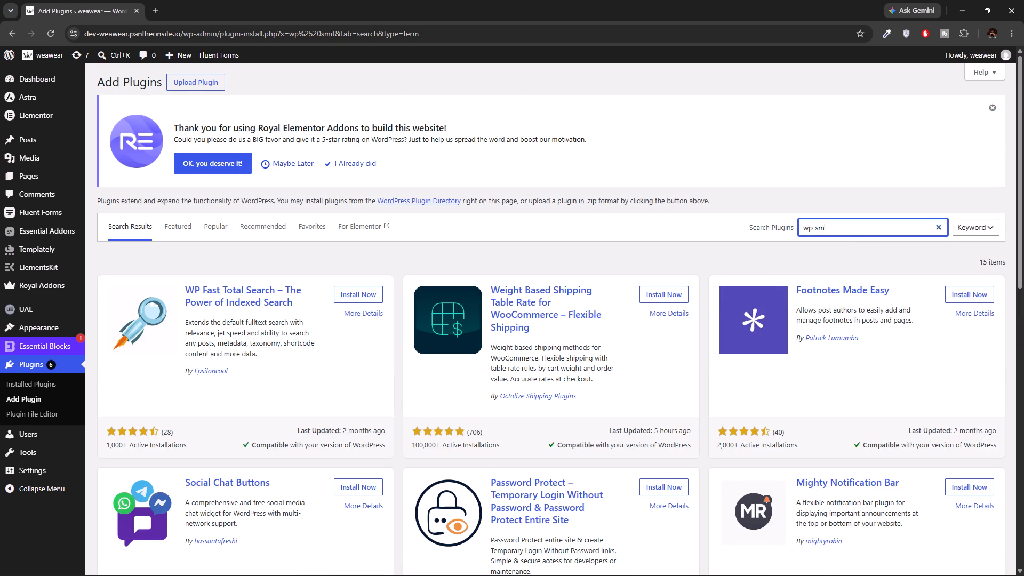
{"action": "type", "text": "tp"}
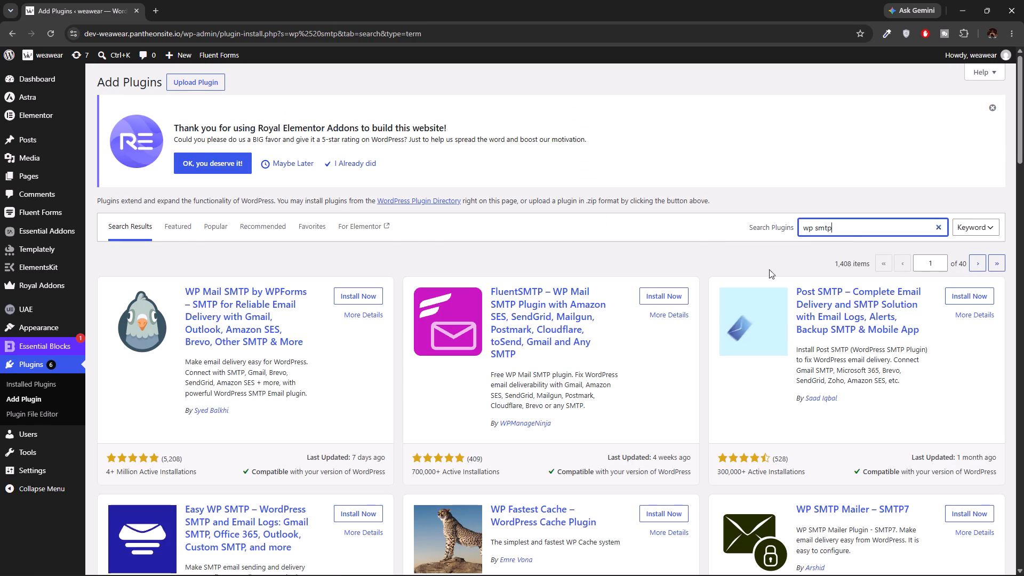
Install and activate the WP Mail SMTP by WPForms plugin.
{"action": "left_click", "coordinate": [354, 304]}
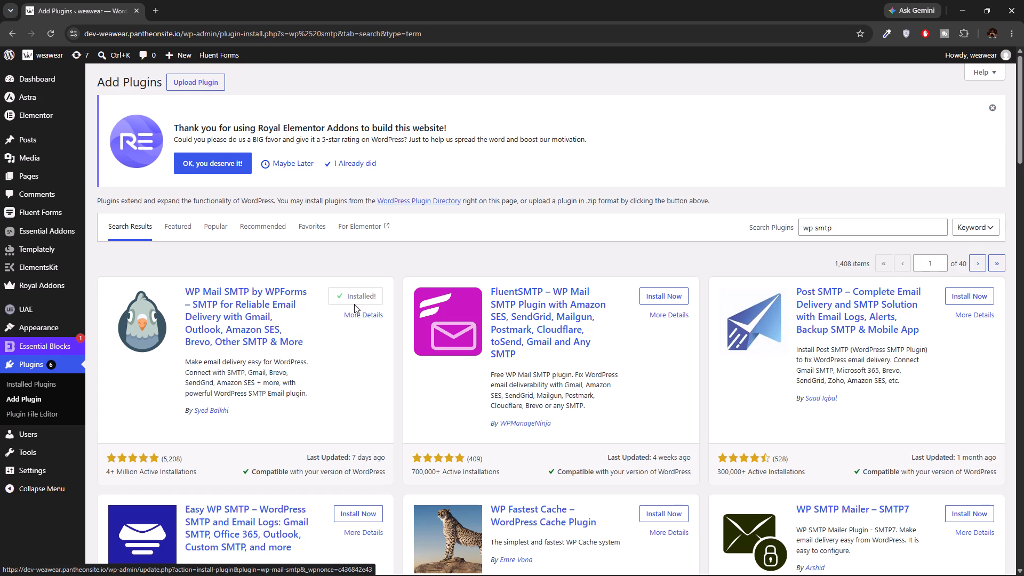
{"action": "left_click", "coordinate": [354, 304]}
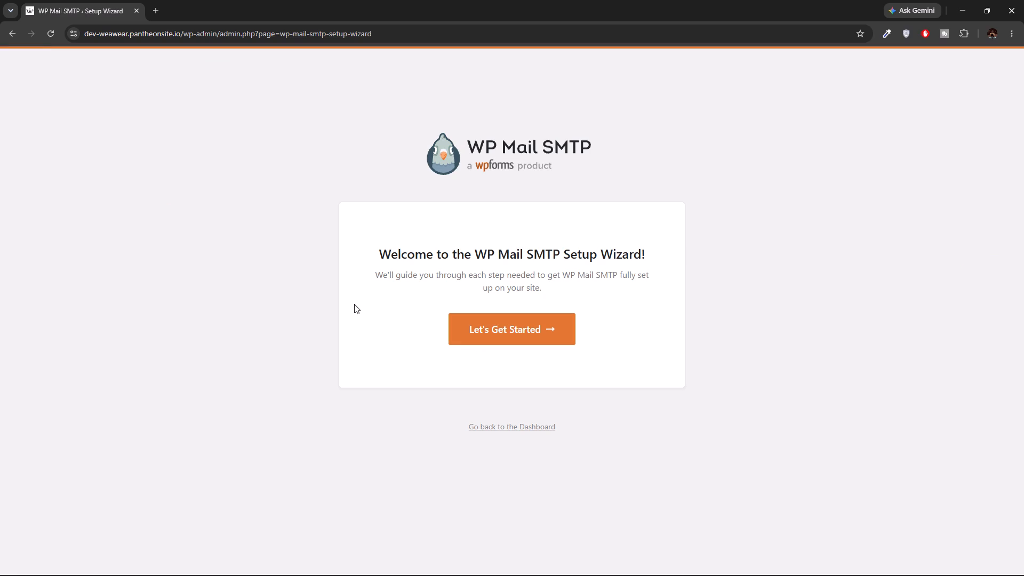
Leave the WP Mail SMTP setup wizard for the dashboard and open the plugin's settings page.
{"action": "left_click", "coordinate": [505, 427]}
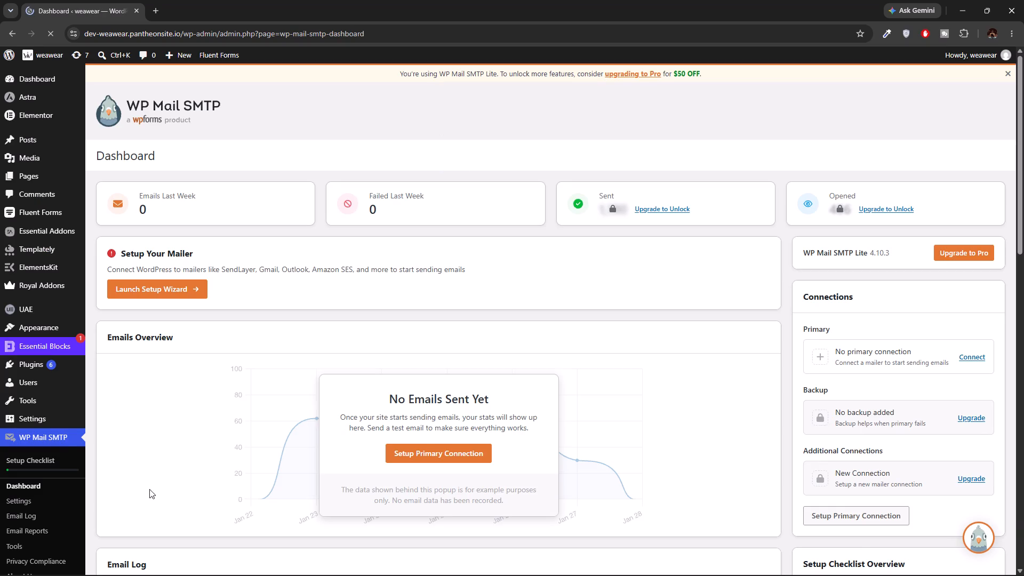
{"action": "right_click", "coordinate": [60, 441]}
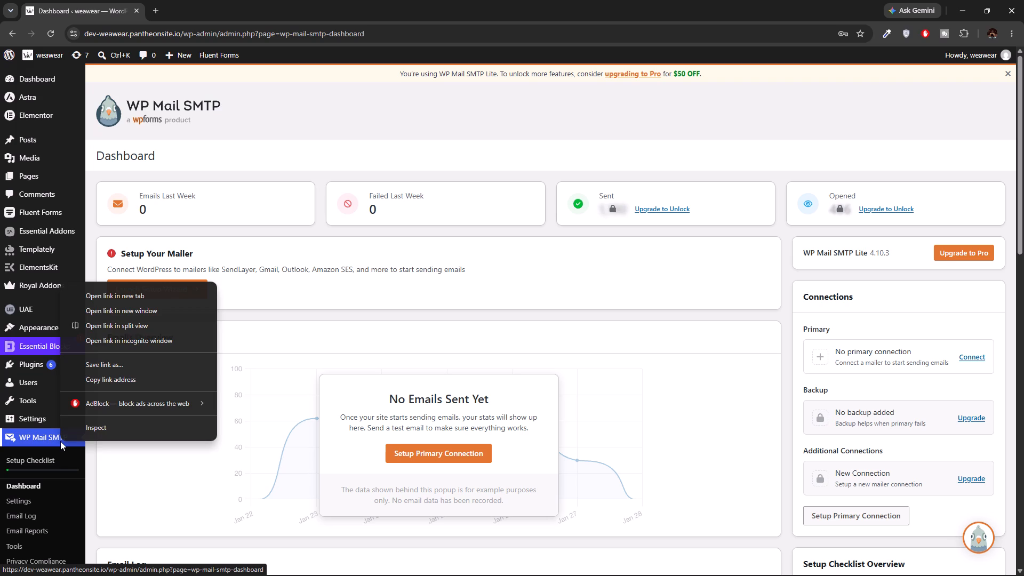
{"action": "double_click", "coordinate": [60, 441]}
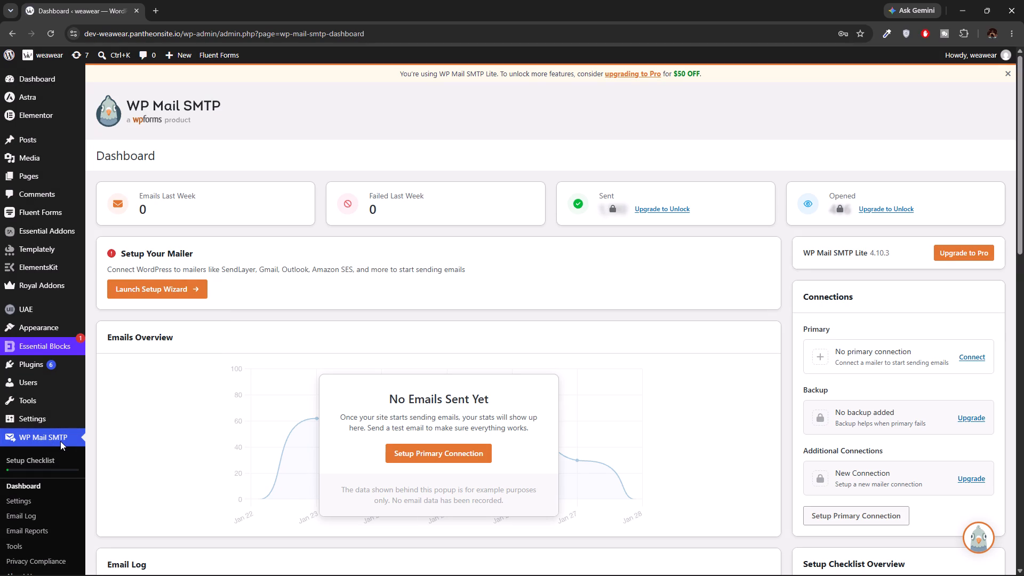
{"action": "scroll", "coordinate": [60, 441], "scroll_direction": "down", "scroll_amount": 2}
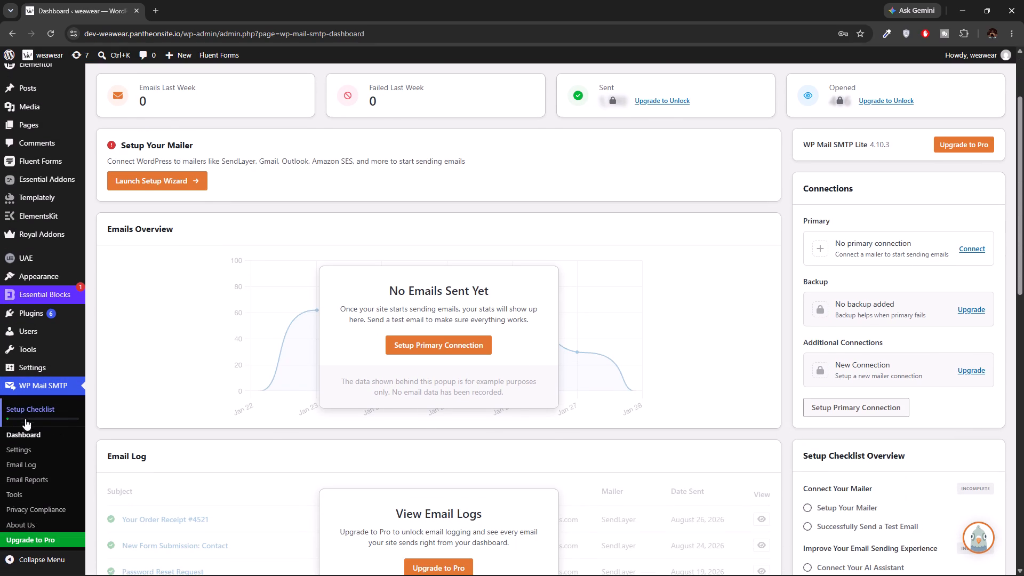
{"action": "left_click", "coordinate": [21, 452]}
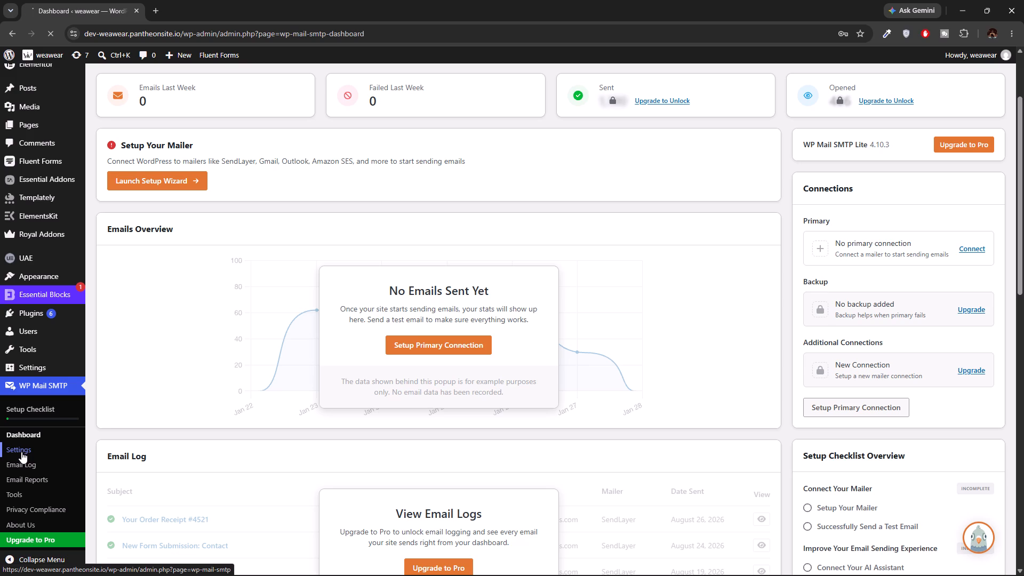
{"action": "left_click", "coordinate": [21, 452]}
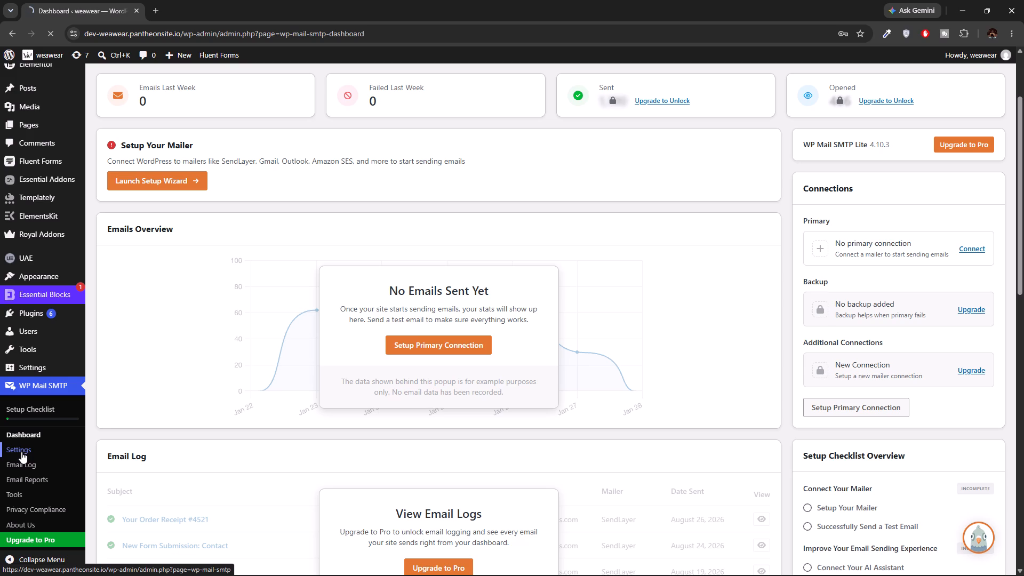
{"action": "left_click", "coordinate": [21, 452]}
Look through the WP Mail SMTP general settings, including the primary connection, the available mailers and the backup connection.
{"action": "scroll", "coordinate": [236, 375], "scroll_direction": "down", "scroll_amount": 6}
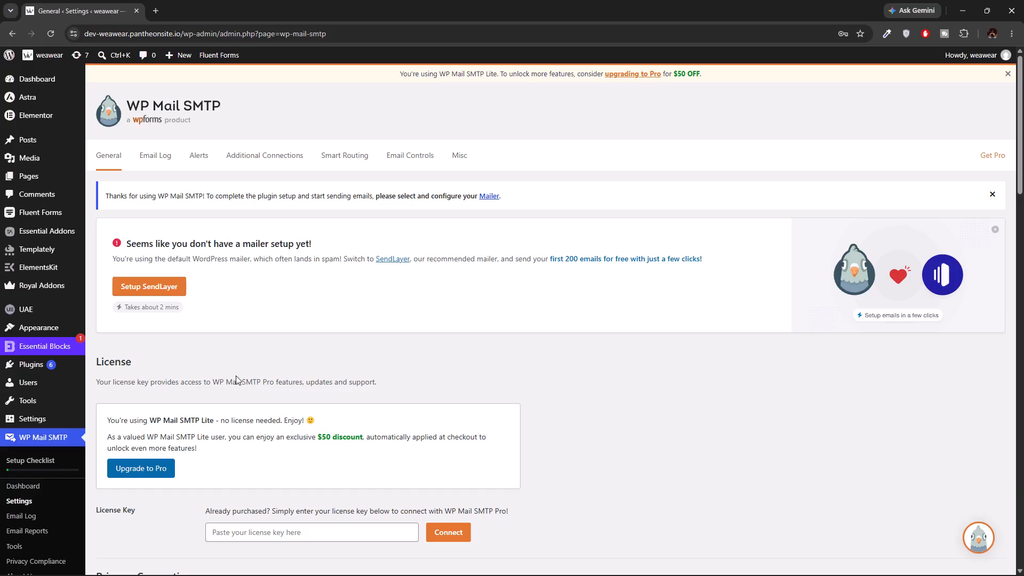
{"action": "scroll", "coordinate": [236, 375], "scroll_direction": "down", "scroll_amount": 10}
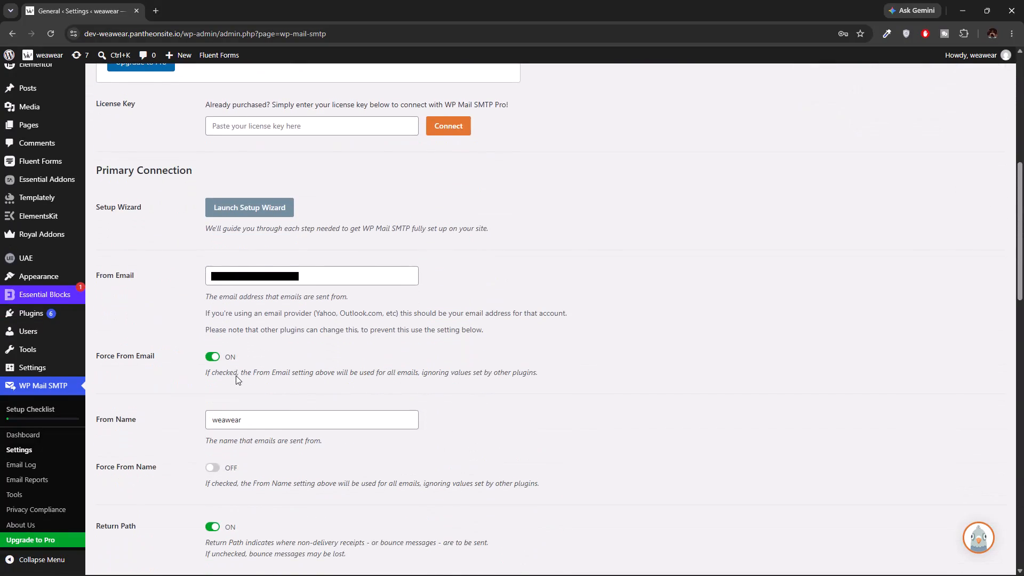
{"action": "scroll", "coordinate": [236, 375], "scroll_direction": "down", "scroll_amount": 12}
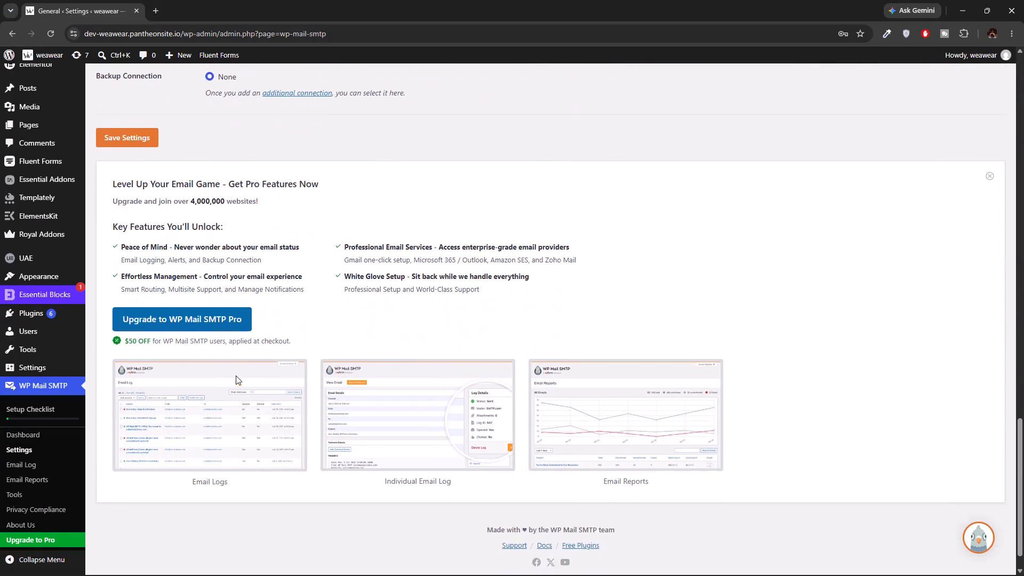
{"action": "scroll", "coordinate": [236, 375], "scroll_direction": "down", "scroll_amount": 5}
{"action": "scroll", "coordinate": [236, 375], "scroll_direction": "up", "scroll_amount": 6}
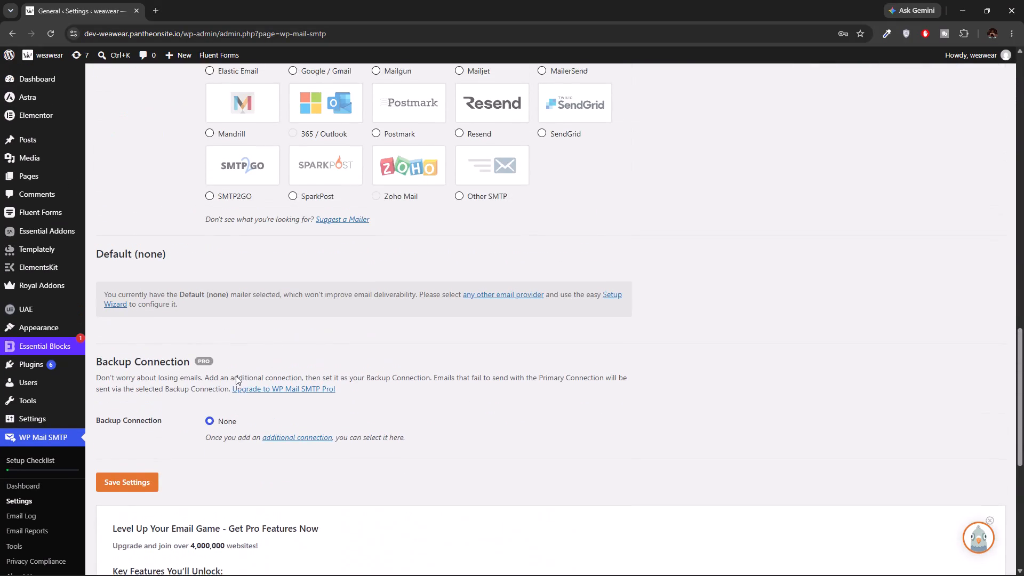
{"action": "scroll", "coordinate": [236, 375], "scroll_direction": "up", "scroll_amount": 7}
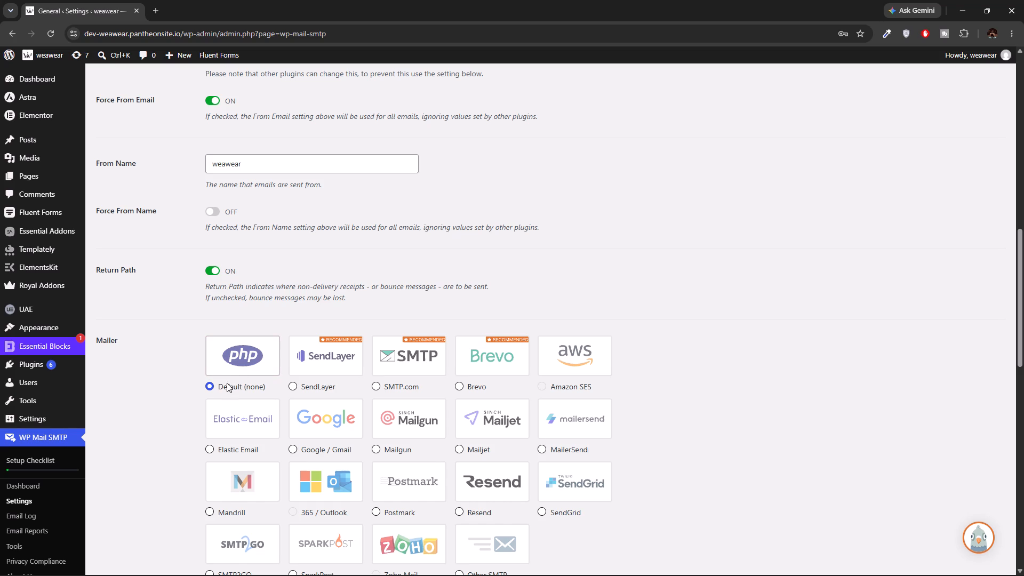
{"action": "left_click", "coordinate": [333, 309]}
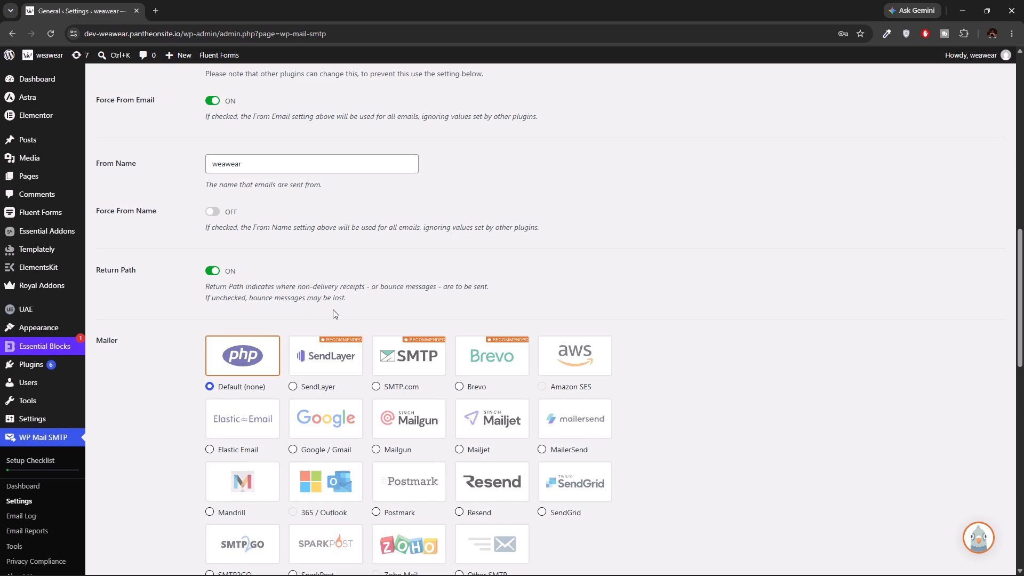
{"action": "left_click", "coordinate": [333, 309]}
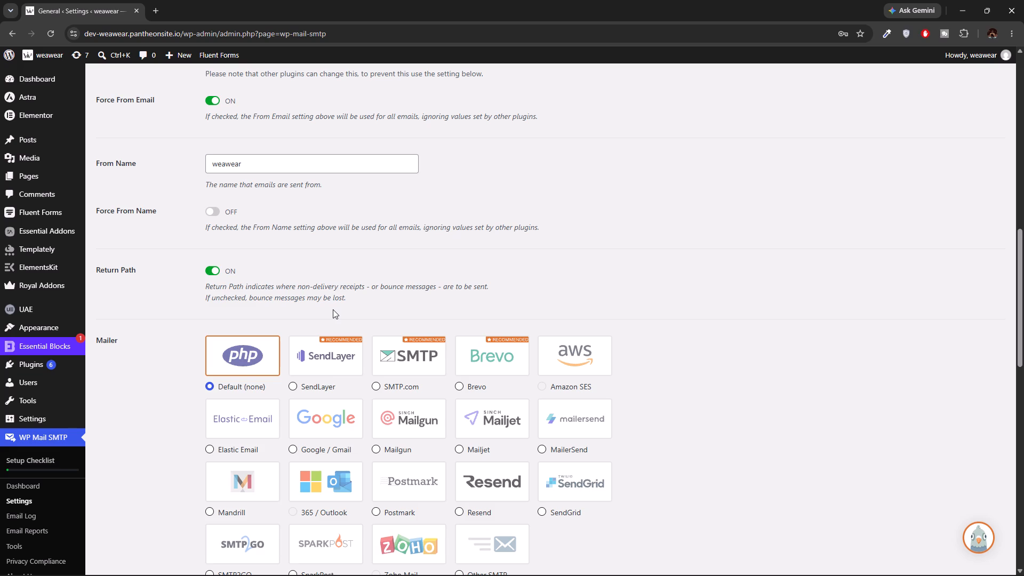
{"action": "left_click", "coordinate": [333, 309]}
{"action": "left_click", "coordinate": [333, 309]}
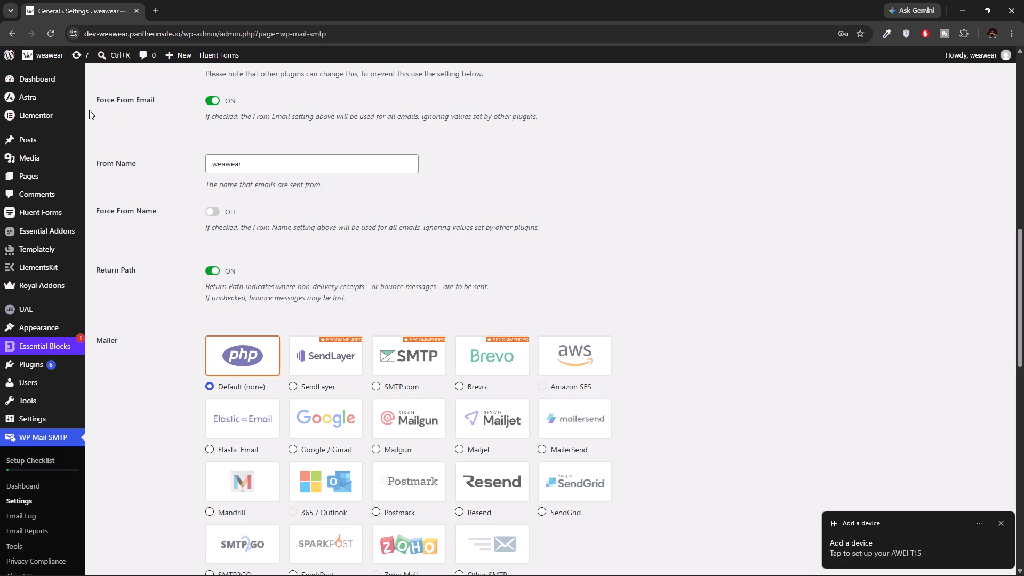
Reload the WP Mail SMTP settings page and examine its general settings again, from the license section to the mailer options.
{"action": "left_click", "coordinate": [53, 36]}
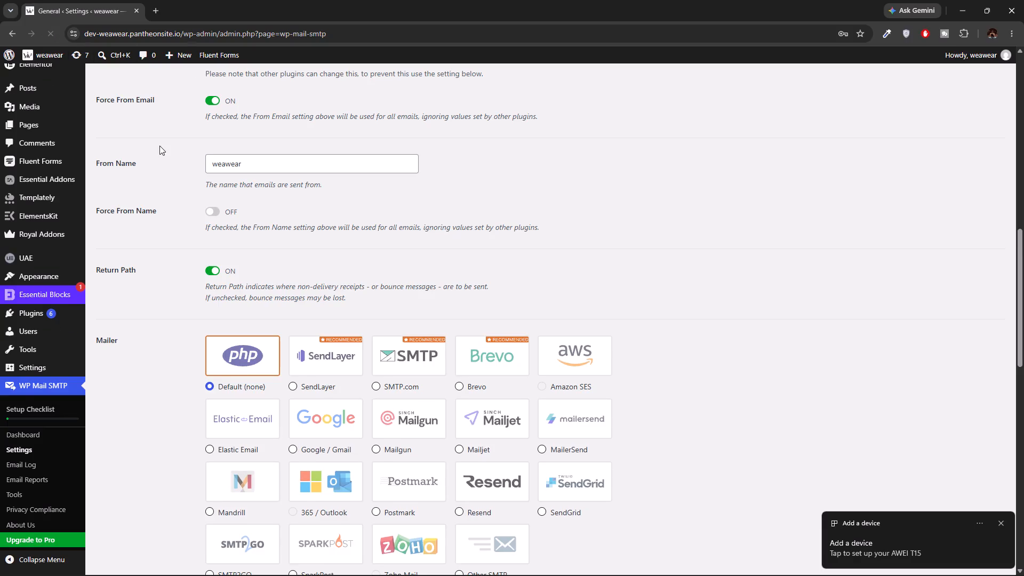
{"action": "scroll", "coordinate": [171, 172], "scroll_direction": "up", "scroll_amount": 4}
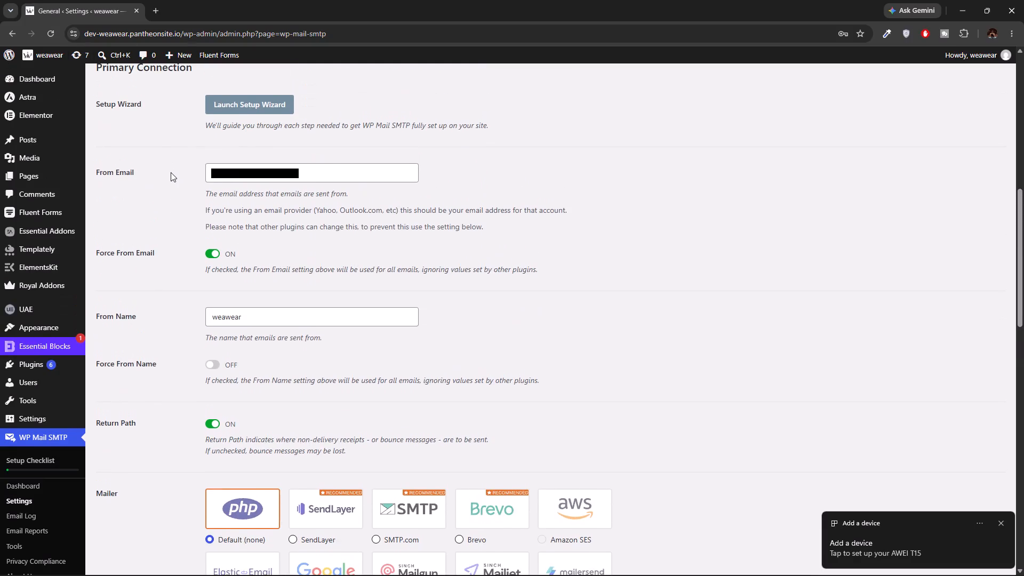
{"action": "scroll", "coordinate": [171, 172], "scroll_direction": "up", "scroll_amount": 4}
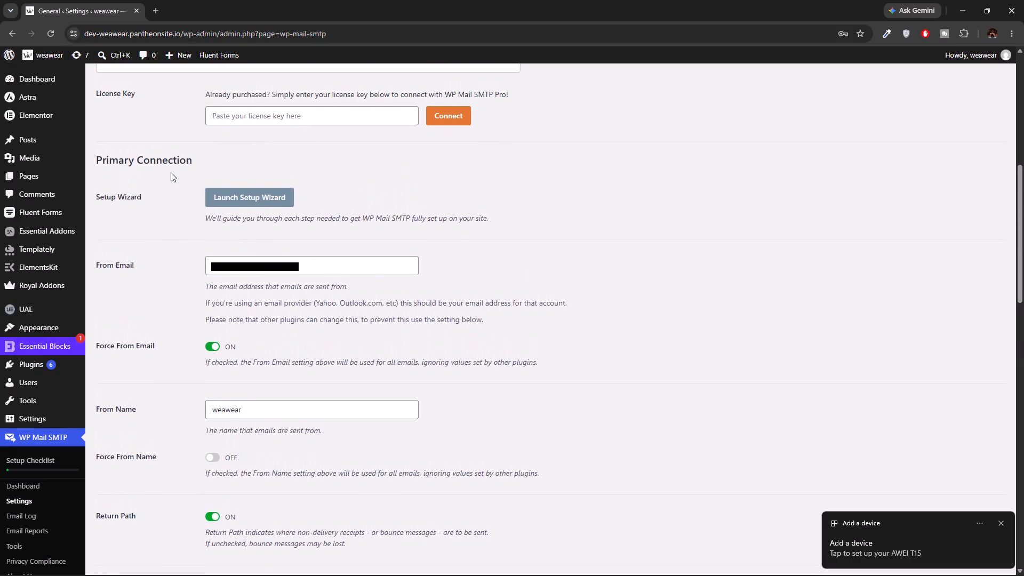
{"action": "scroll", "coordinate": [171, 172], "scroll_direction": "up", "scroll_amount": 6}
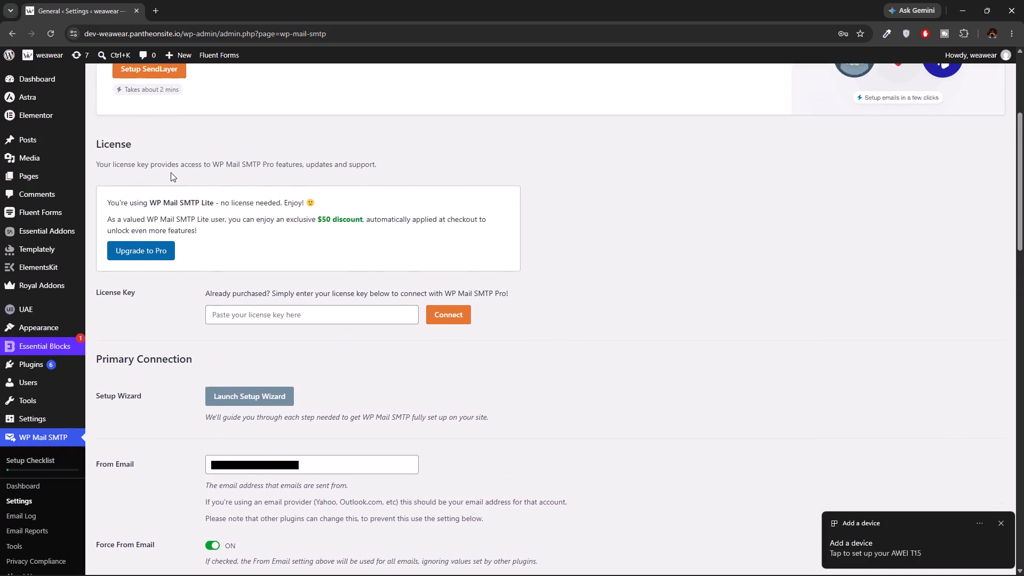
{"action": "scroll", "coordinate": [171, 172], "scroll_direction": "up", "scroll_amount": 4}
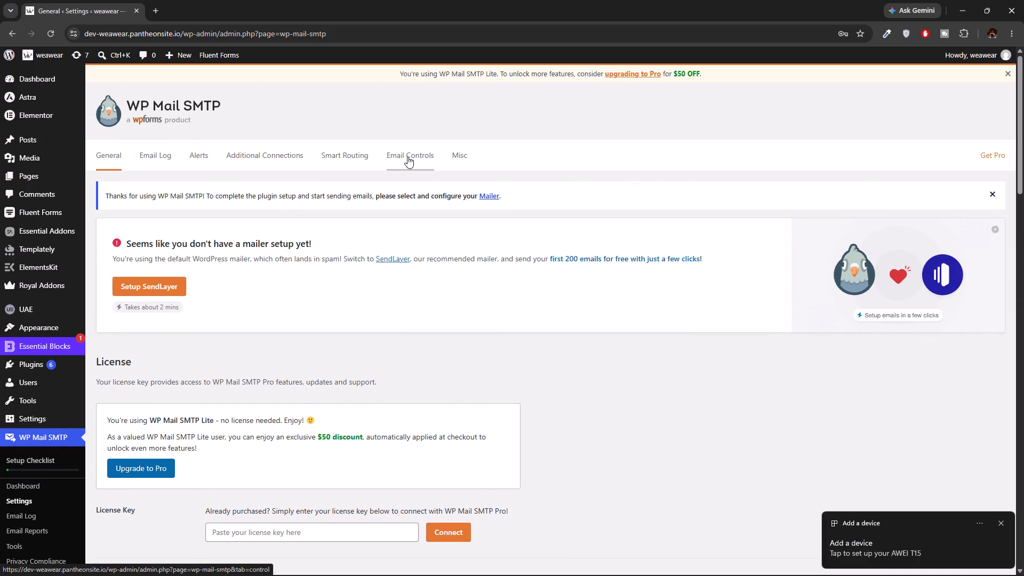
{"action": "scroll", "coordinate": [301, 325], "scroll_direction": "down", "scroll_amount": 5}
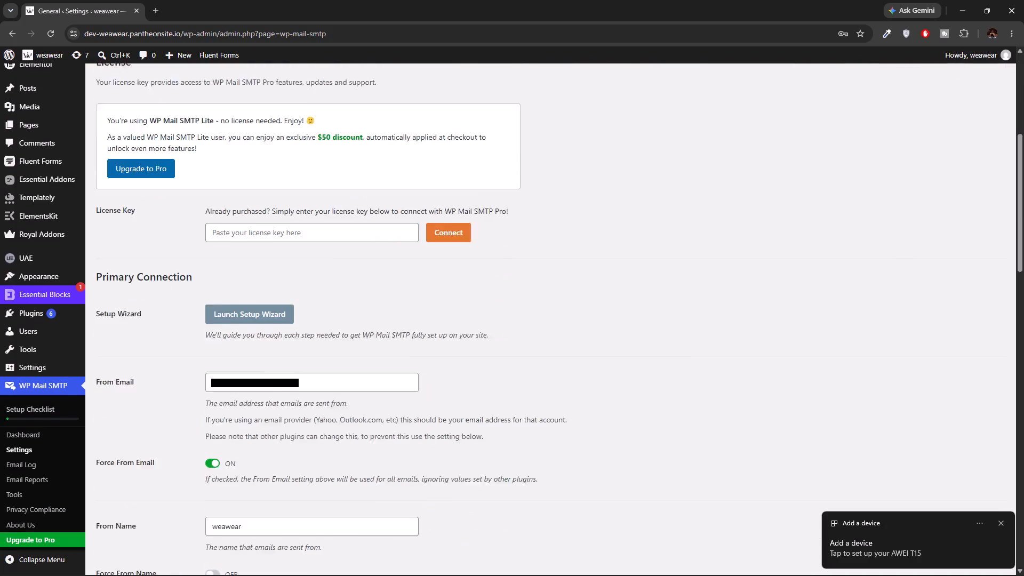
{"action": "scroll", "coordinate": [301, 325], "scroll_direction": "down", "scroll_amount": 7}
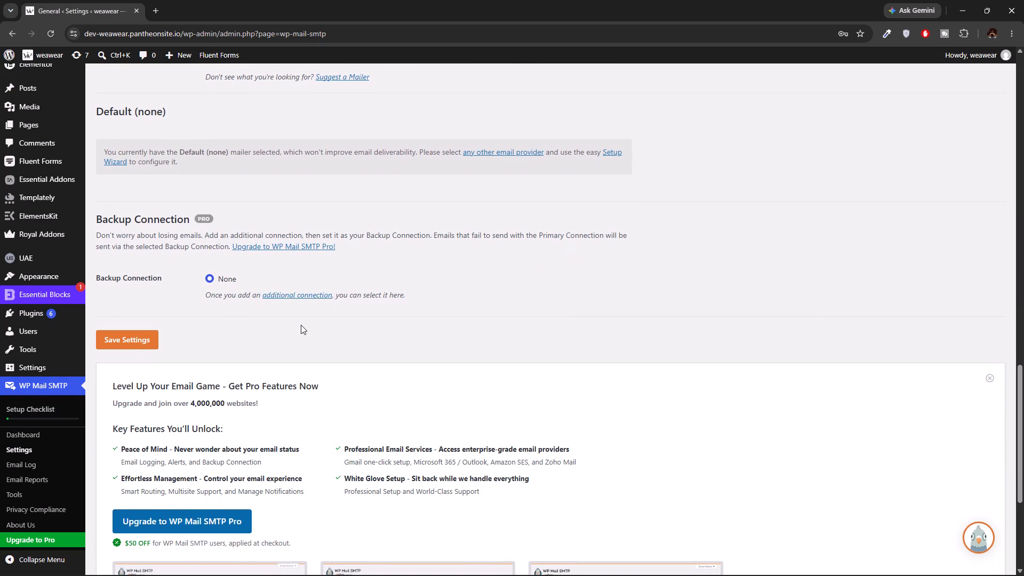
{"action": "scroll", "coordinate": [301, 325], "scroll_direction": "down", "scroll_amount": 6}
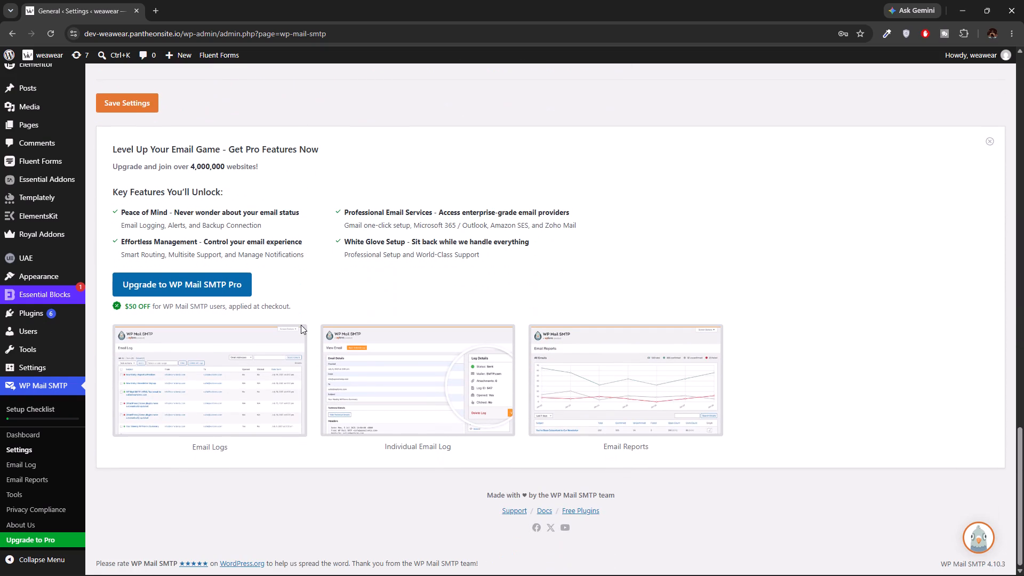
{"action": "scroll", "coordinate": [301, 325], "scroll_direction": "up", "scroll_amount": 7}
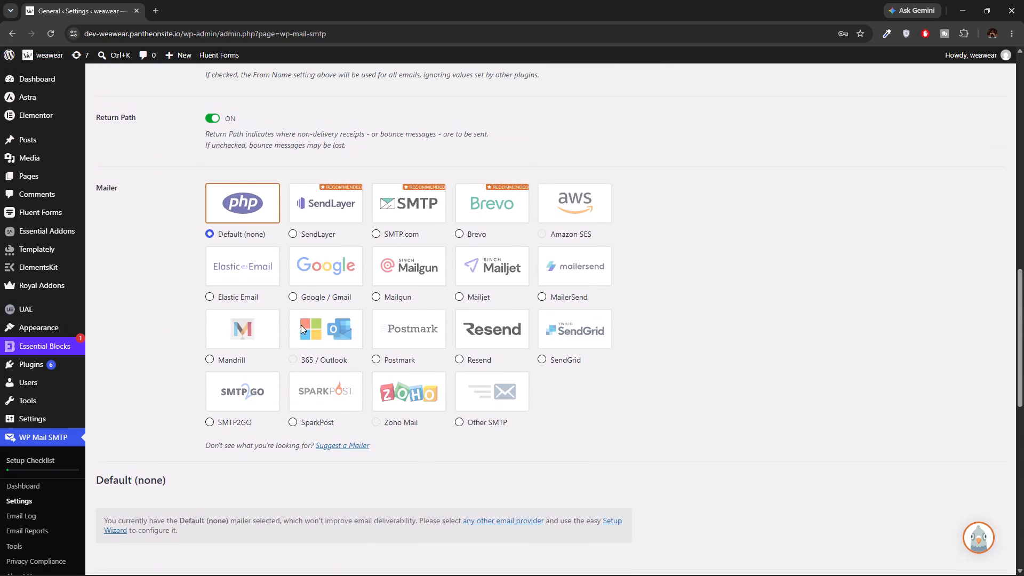
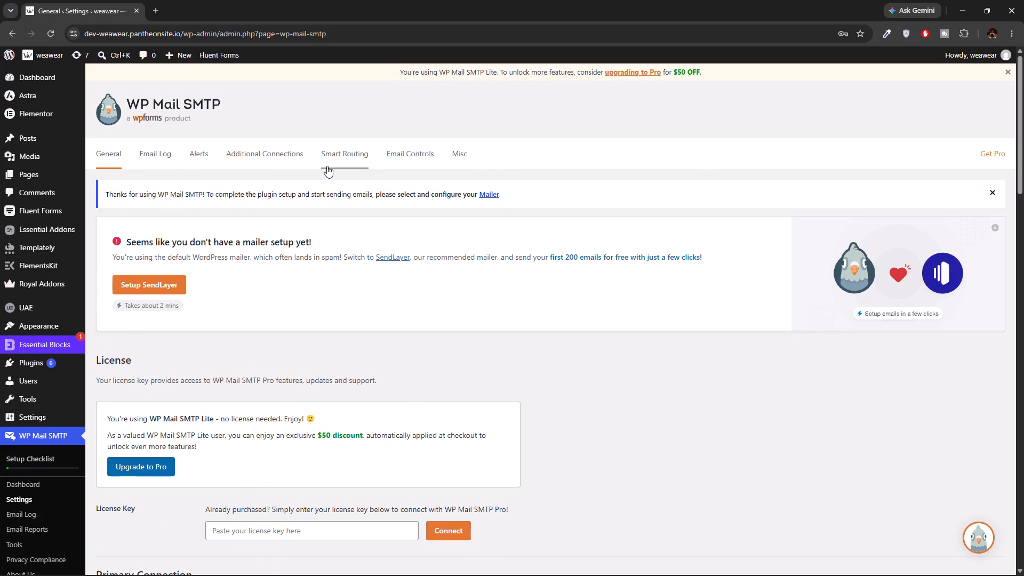
Review the WP Mail SMTP general settings again, from the license section through the primary connection and mailer options to the backup connection.
{"action": "scroll", "coordinate": [254, 245], "scroll_direction": "left", "scroll_amount": 1}
{"action": "scroll", "coordinate": [270, 350], "scroll_direction": "down", "scroll_amount": 4}
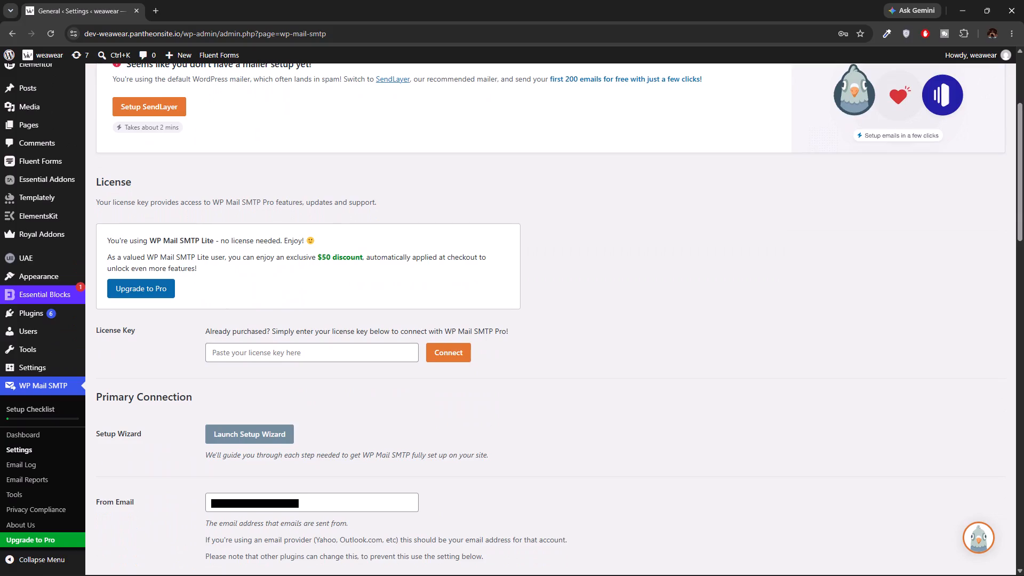
{"action": "scroll", "coordinate": [270, 350], "scroll_direction": "down", "scroll_amount": 5}
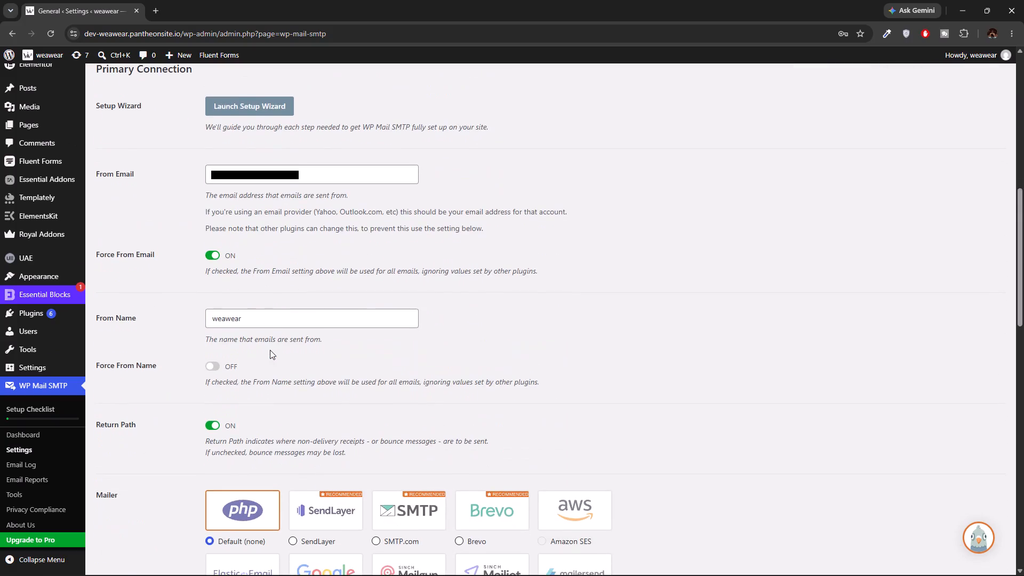
{"action": "scroll", "coordinate": [270, 350], "scroll_direction": "down", "scroll_amount": 5}
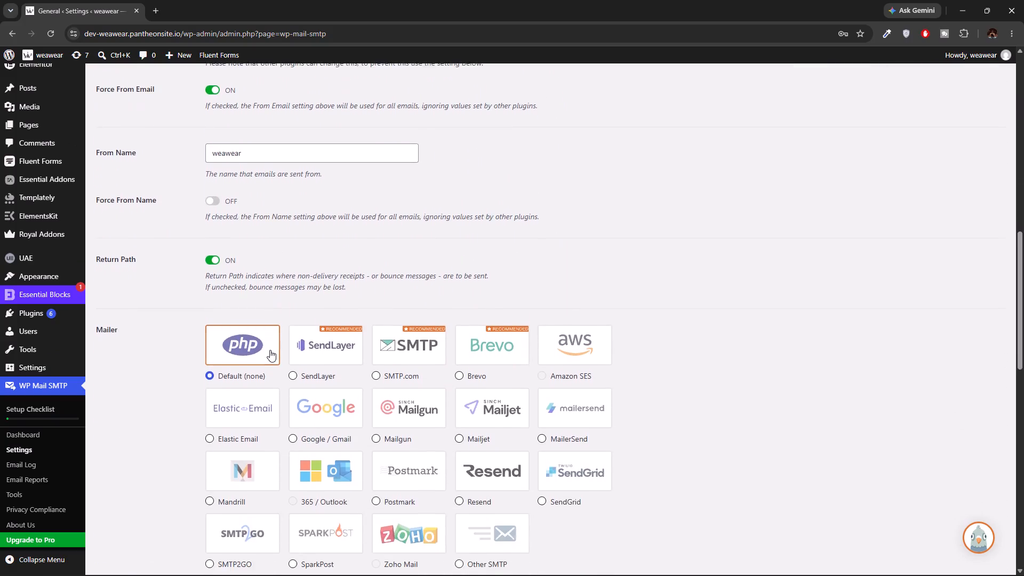
{"action": "scroll", "coordinate": [270, 350], "scroll_direction": "down", "scroll_amount": 4}
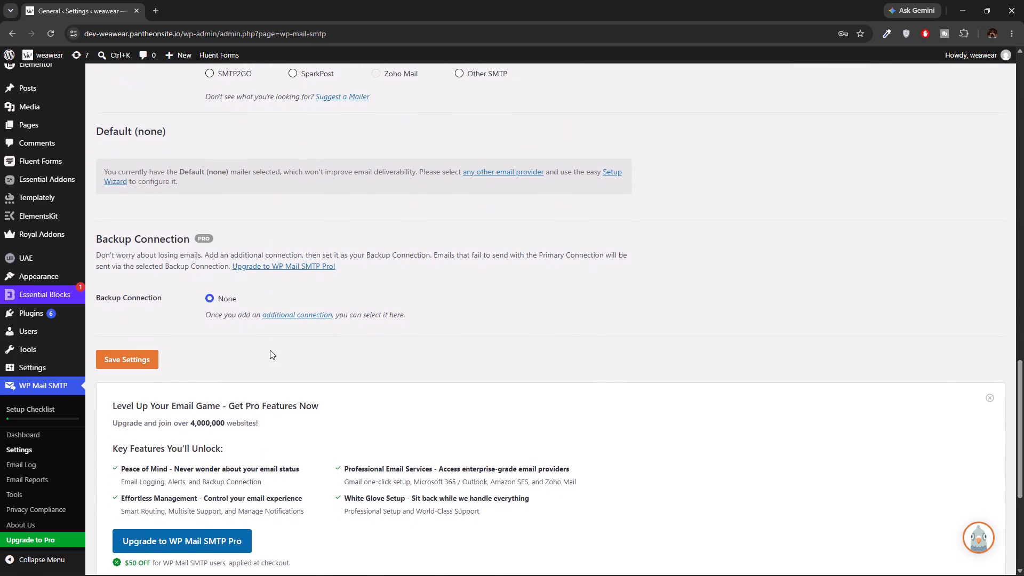
{"action": "scroll", "coordinate": [270, 350], "scroll_direction": "down", "scroll_amount": 3}
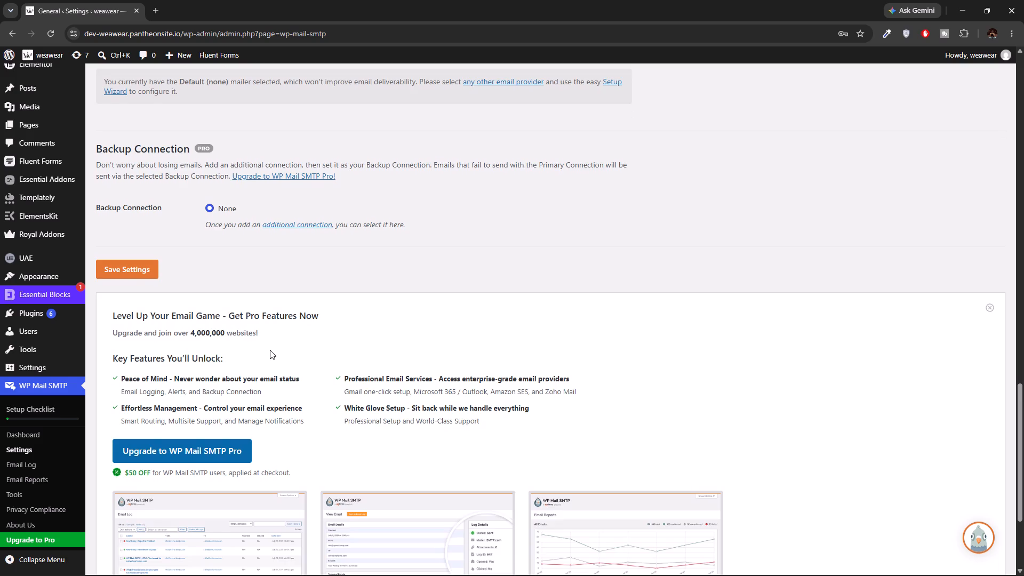
{"action": "scroll", "coordinate": [270, 350], "scroll_direction": "down", "scroll_amount": 1}
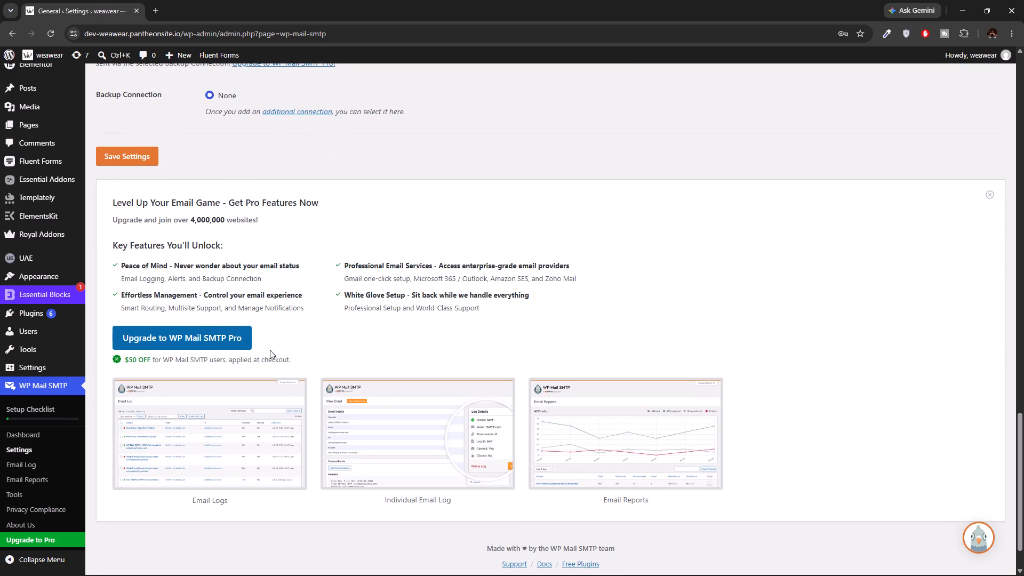
{"action": "scroll", "coordinate": [270, 350], "scroll_direction": "down", "scroll_amount": 6}
{"action": "scroll", "coordinate": [270, 350], "scroll_direction": "up", "scroll_amount": 12}
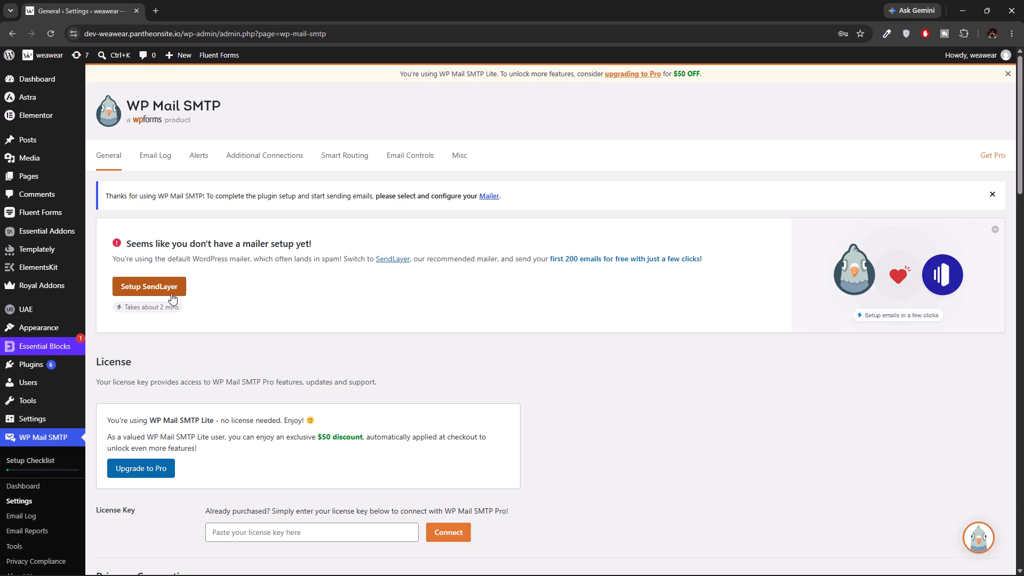
View the Email Log settings of WP Mail SMTP, and return to the General settings.
{"action": "left_click", "coordinate": [155, 157]}
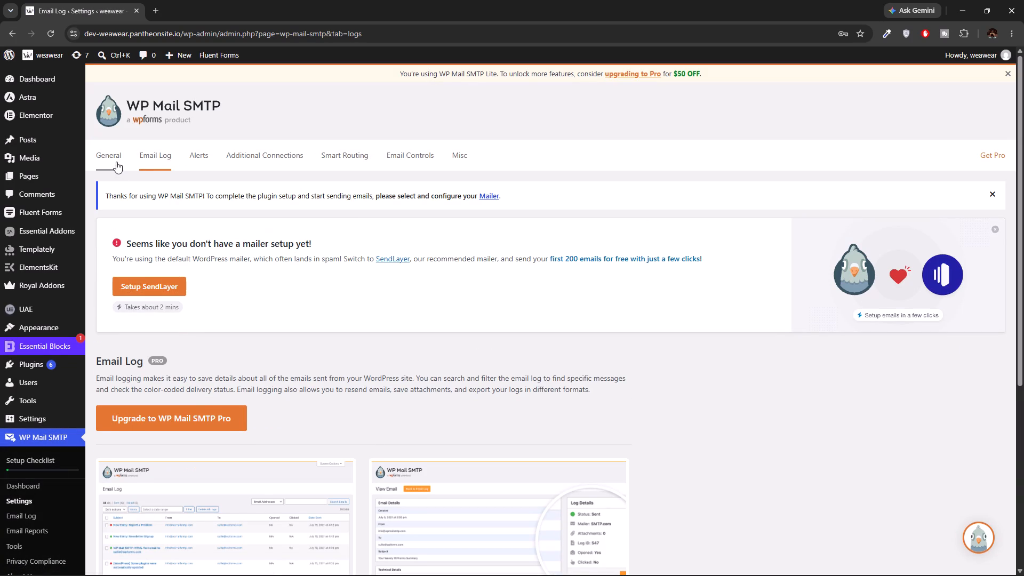
{"action": "left_click", "coordinate": [116, 162]}
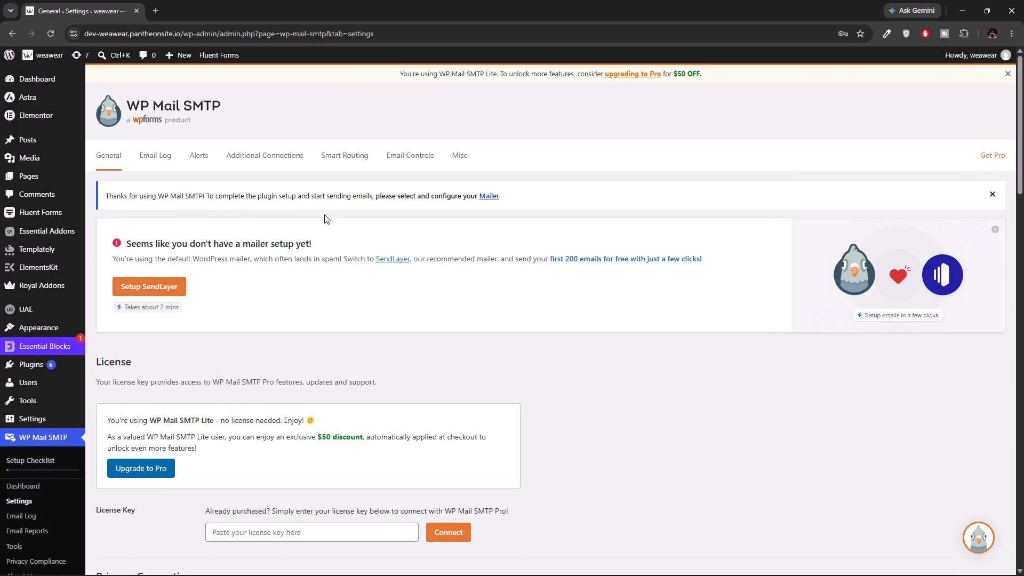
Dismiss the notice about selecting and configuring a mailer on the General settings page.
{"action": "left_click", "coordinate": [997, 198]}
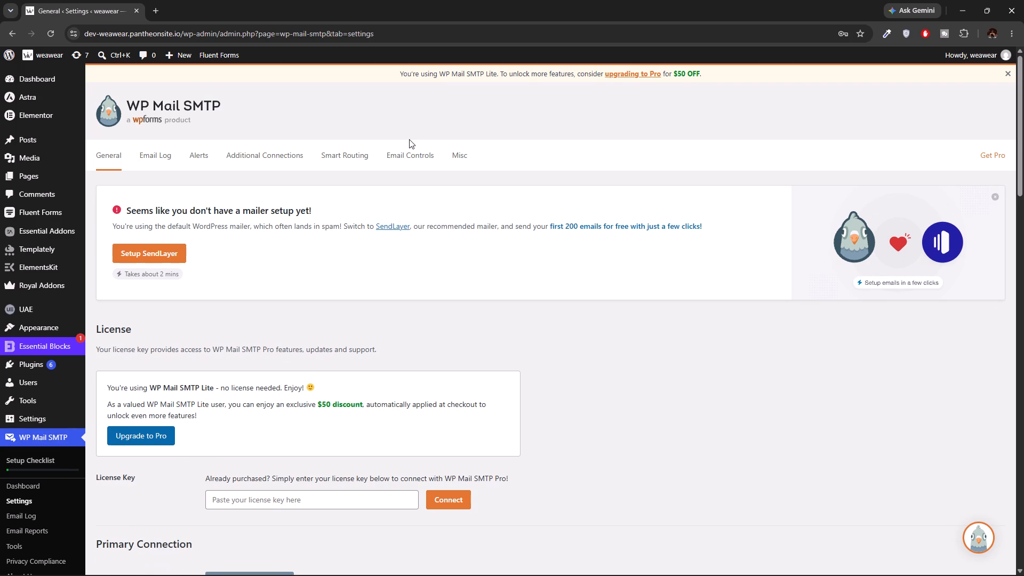
Examine the Email Controls settings, including the comment and admin email change notifications, and go back to the General settings.
{"action": "left_click", "coordinate": [413, 154]}
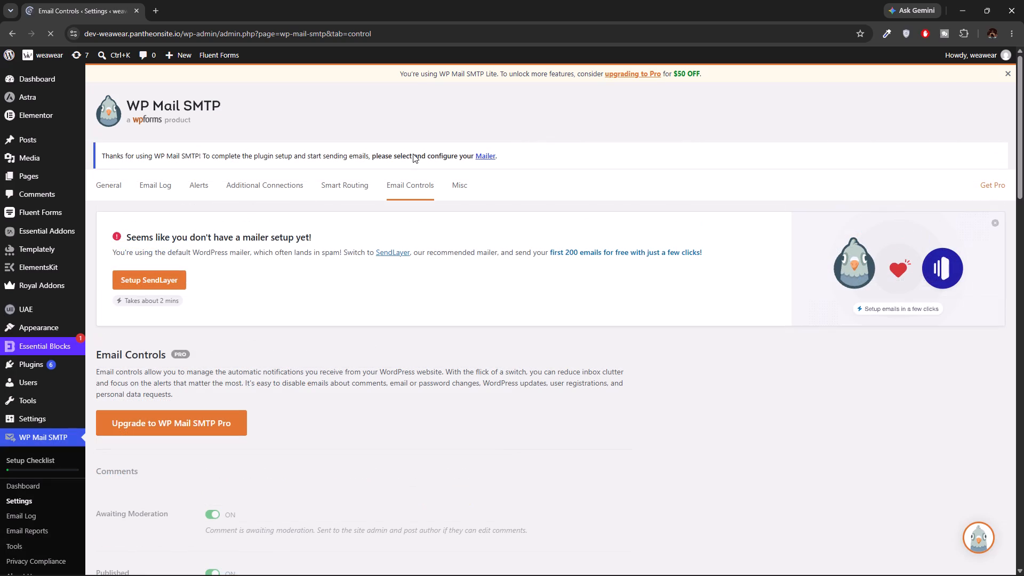
{"action": "scroll", "coordinate": [316, 262], "scroll_direction": "down", "scroll_amount": 11}
{"action": "scroll", "coordinate": [316, 262], "scroll_direction": "up", "scroll_amount": 2}
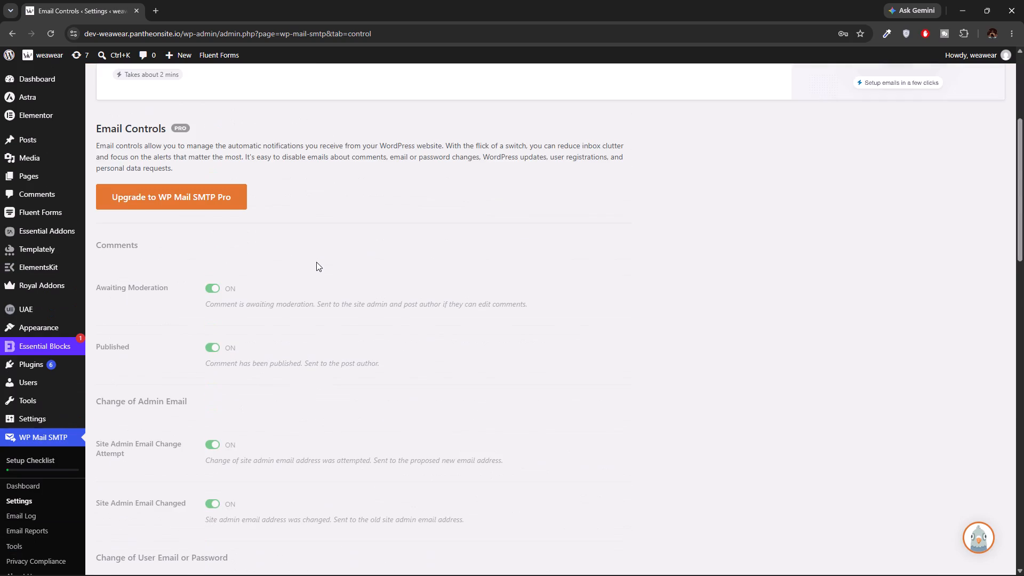
{"action": "left_click", "coordinate": [8, 38]}
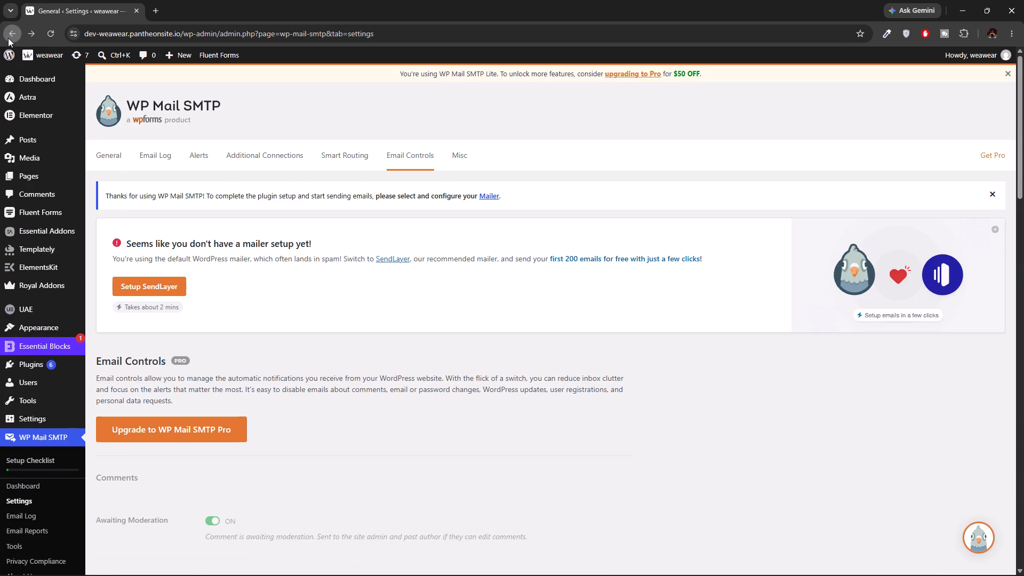
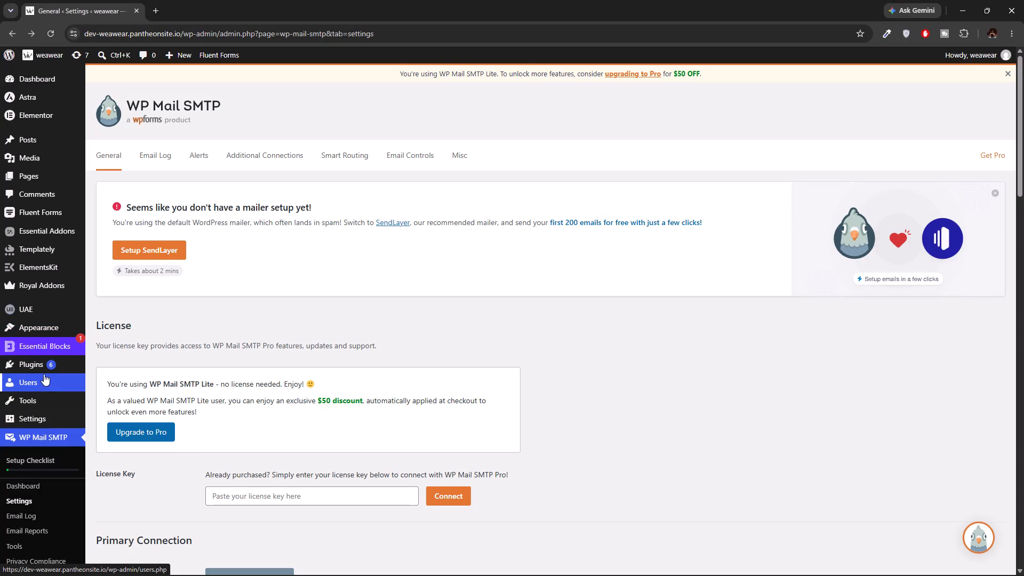
Look through the WordPress General Settings, including the site addresses and administration email, and go back to the WP Mail SMTP settings.
{"action": "left_click", "coordinate": [43, 417]}
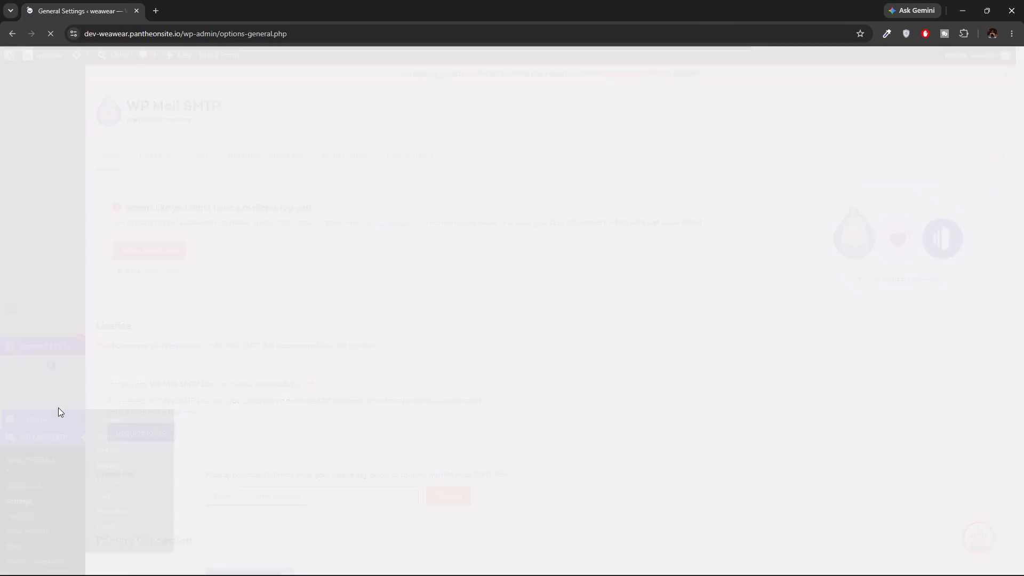
{"action": "scroll", "coordinate": [246, 265], "scroll_direction": "down", "scroll_amount": 2}
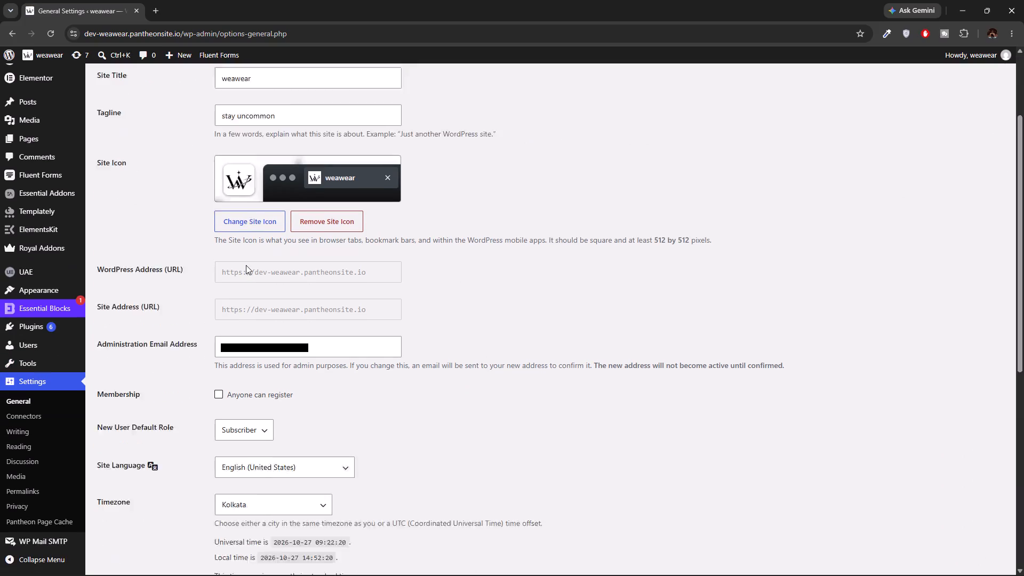
{"action": "scroll", "coordinate": [246, 265], "scroll_direction": "down", "scroll_amount": 3}
{"action": "scroll", "coordinate": [246, 265], "scroll_direction": "up", "scroll_amount": 1}
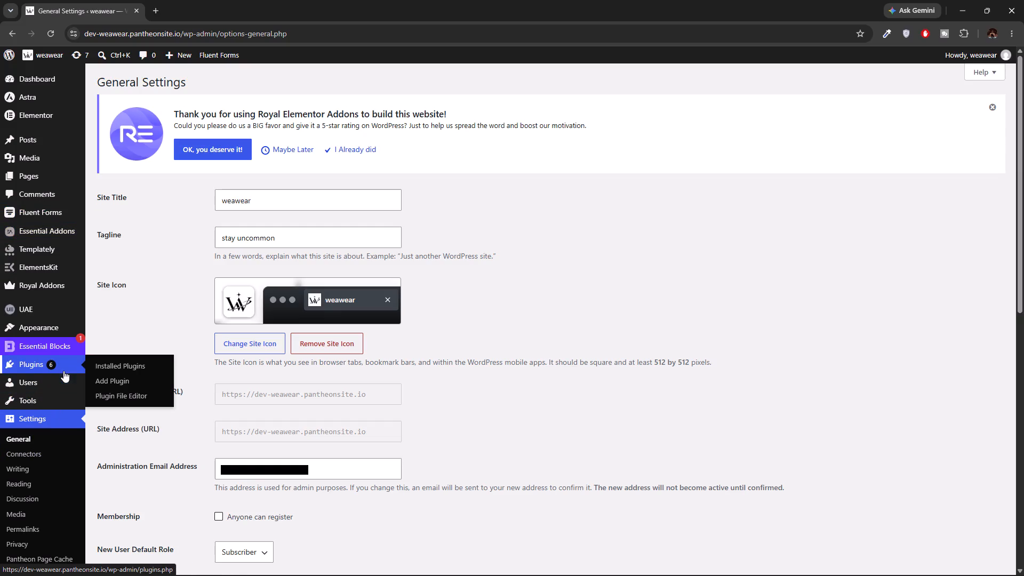
{"action": "left_click", "coordinate": [18, 411]}
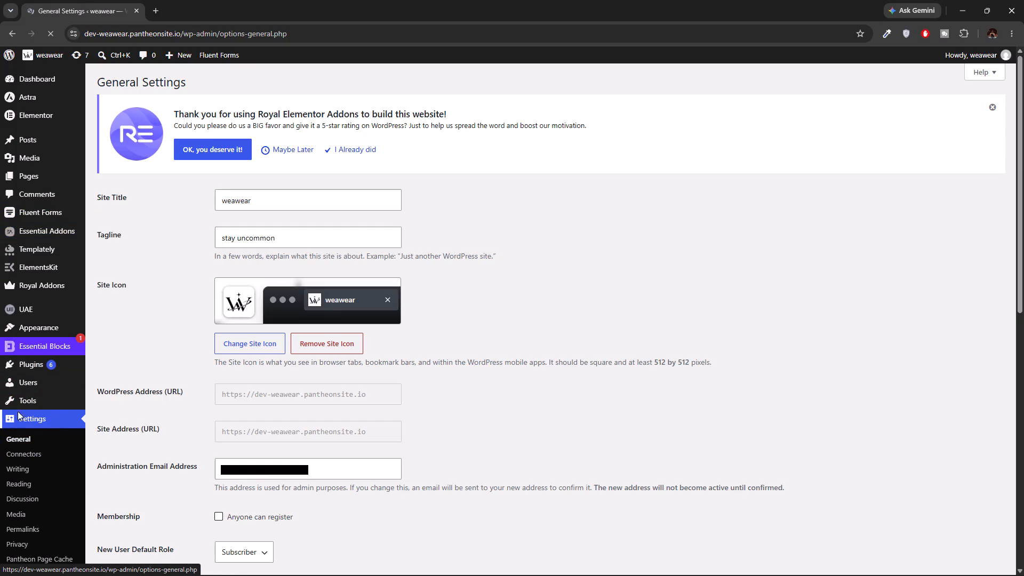
{"action": "left_click", "coordinate": [47, 31]}
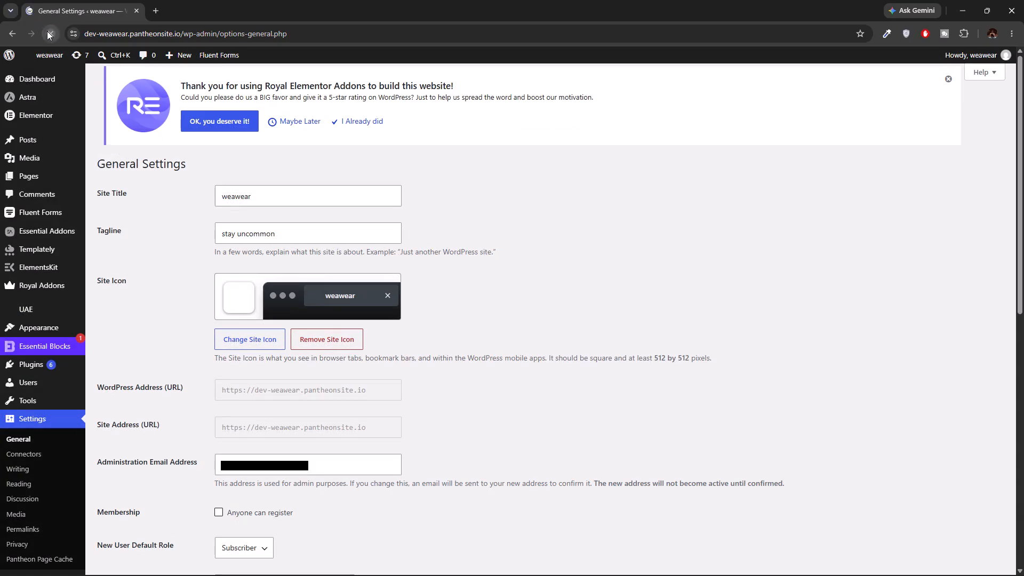
{"action": "left_click", "coordinate": [10, 33]}
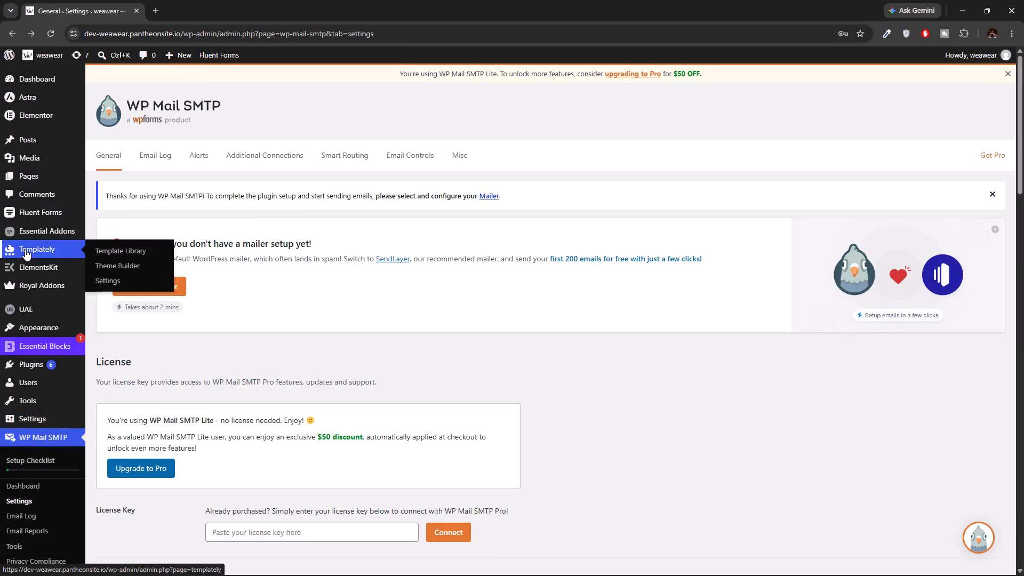
Reopen the WP Mail SMTP settings and review the license, sender details, return path, mailer options and backup connection.
{"action": "scroll", "coordinate": [52, 440], "scroll_direction": "down", "scroll_amount": 6}
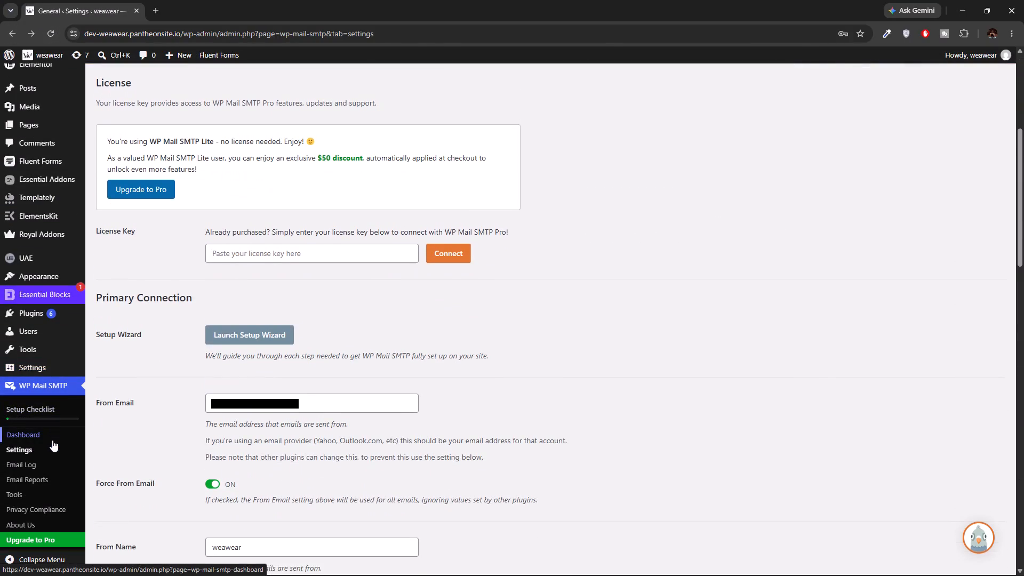
{"action": "left_click", "coordinate": [21, 451]}
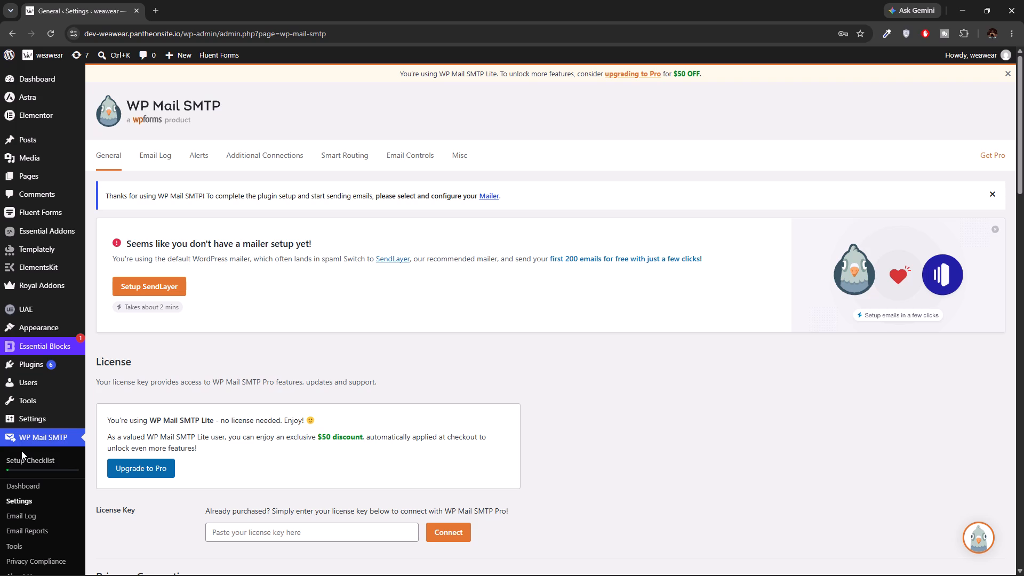
{"action": "scroll", "coordinate": [31, 504], "scroll_direction": "down", "scroll_amount": 2}
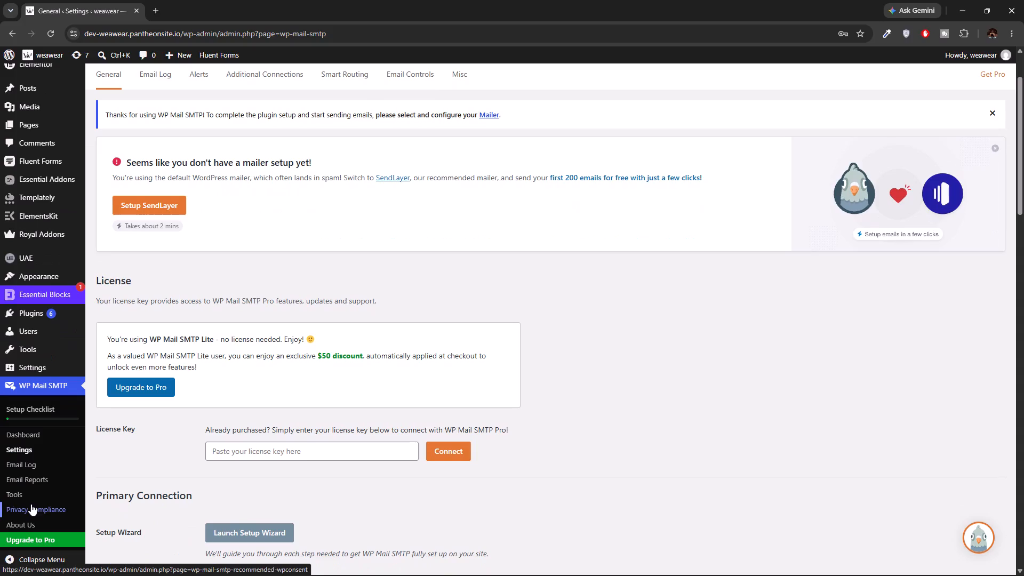
{"action": "scroll", "coordinate": [135, 442], "scroll_direction": "down", "scroll_amount": 10}
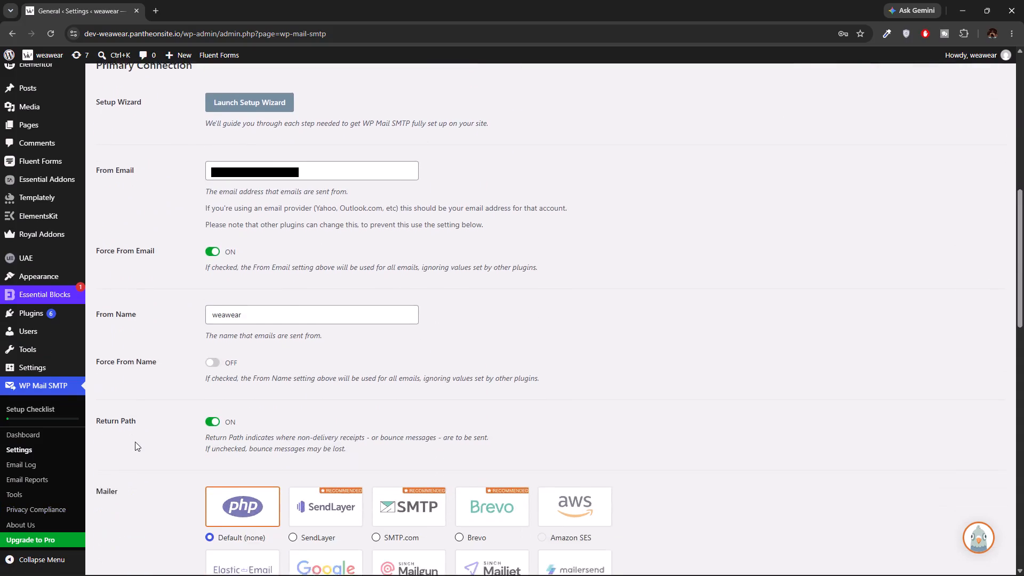
{"action": "scroll", "coordinate": [135, 442], "scroll_direction": "down", "scroll_amount": 4}
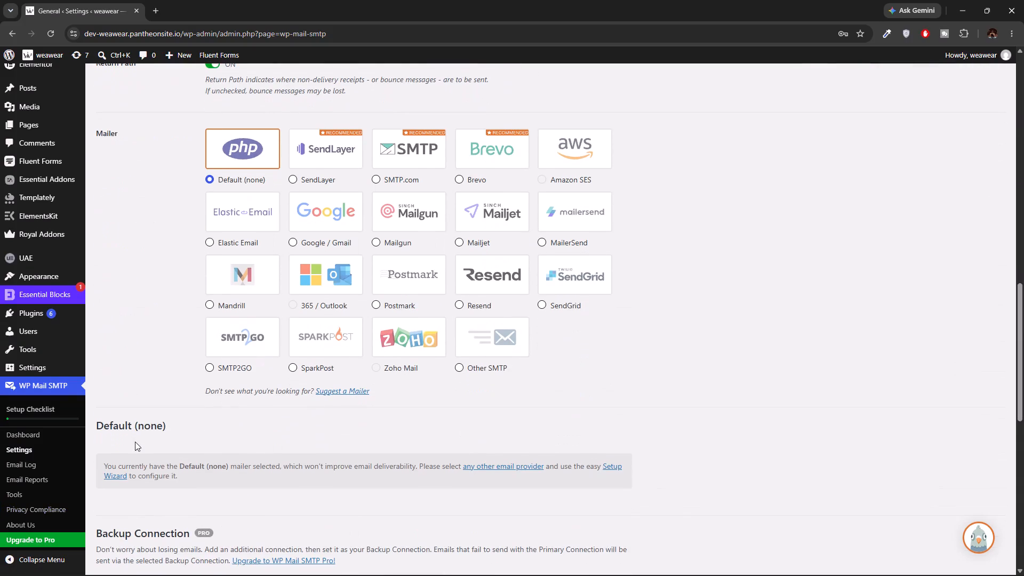
{"action": "scroll", "coordinate": [135, 442], "scroll_direction": "down", "scroll_amount": 5}
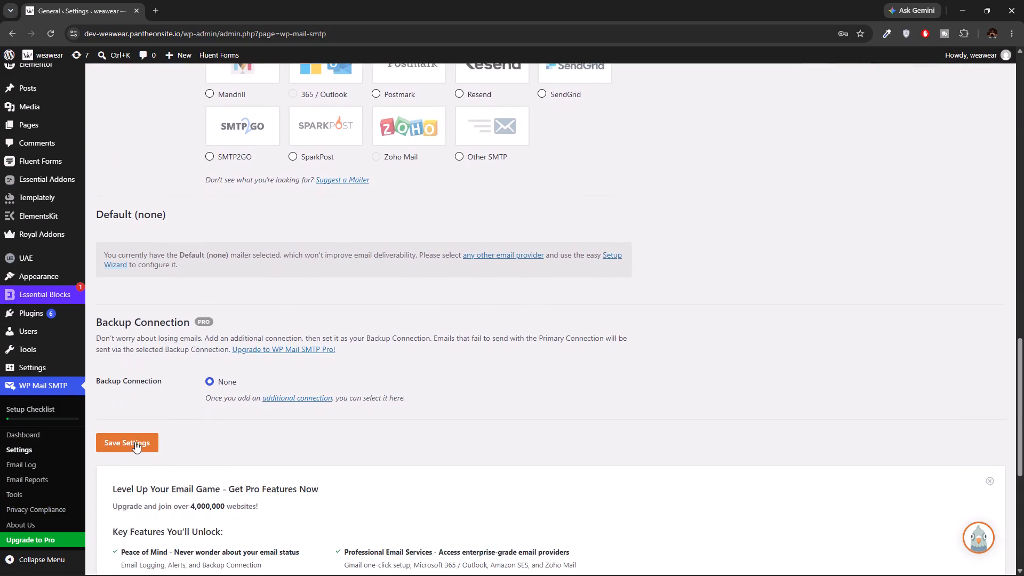
{"action": "scroll", "coordinate": [135, 442], "scroll_direction": "down", "scroll_amount": 2}
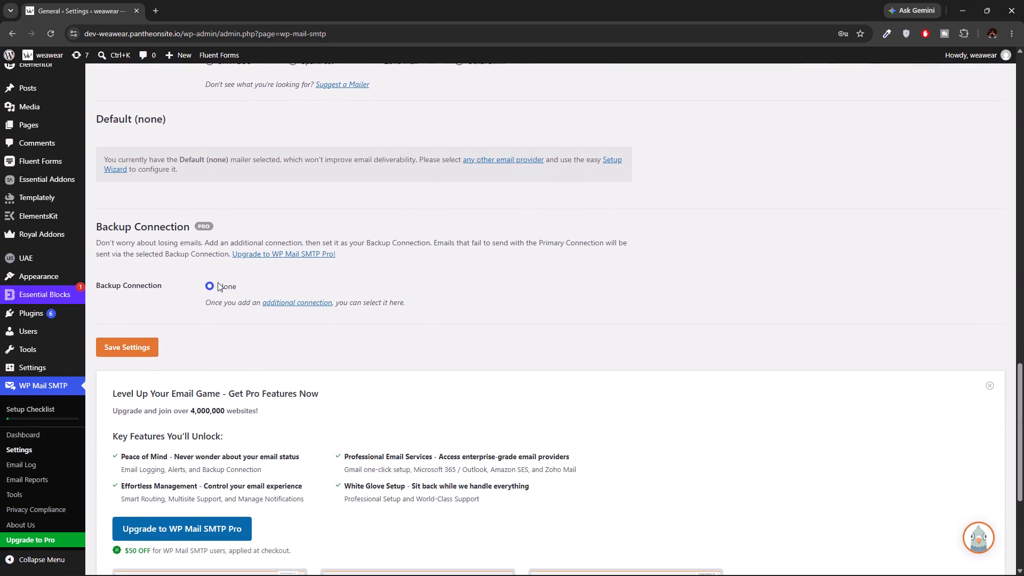
{"action": "left_click", "coordinate": [211, 286]}
{"action": "scroll", "coordinate": [161, 406], "scroll_direction": "down", "scroll_amount": 4}
{"action": "scroll", "coordinate": [161, 406], "scroll_direction": "up", "scroll_amount": 14}
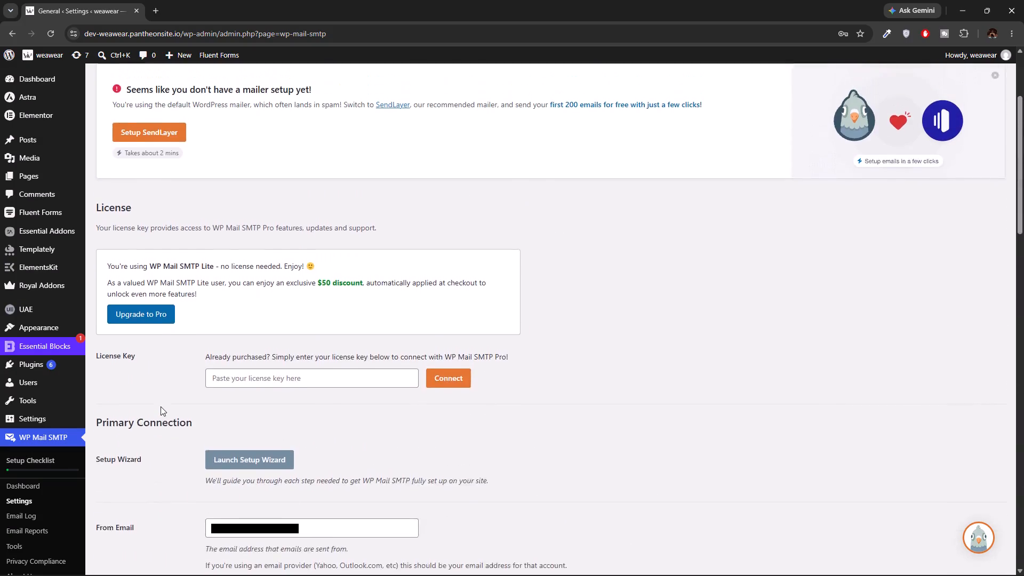
{"action": "scroll", "coordinate": [161, 406], "scroll_direction": "up", "scroll_amount": 2}
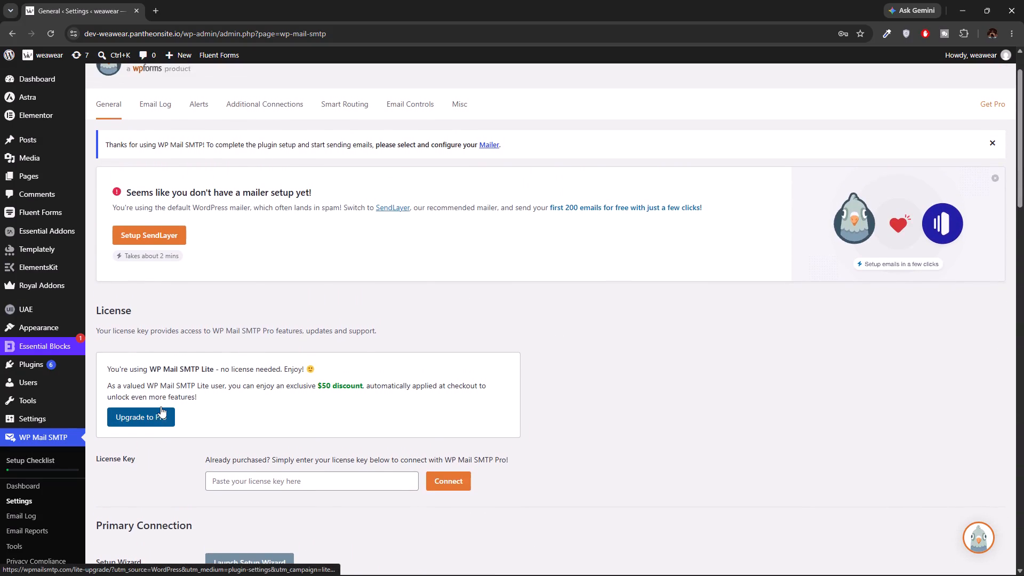
{"action": "scroll", "coordinate": [161, 406], "scroll_direction": "up", "scroll_amount": 5}
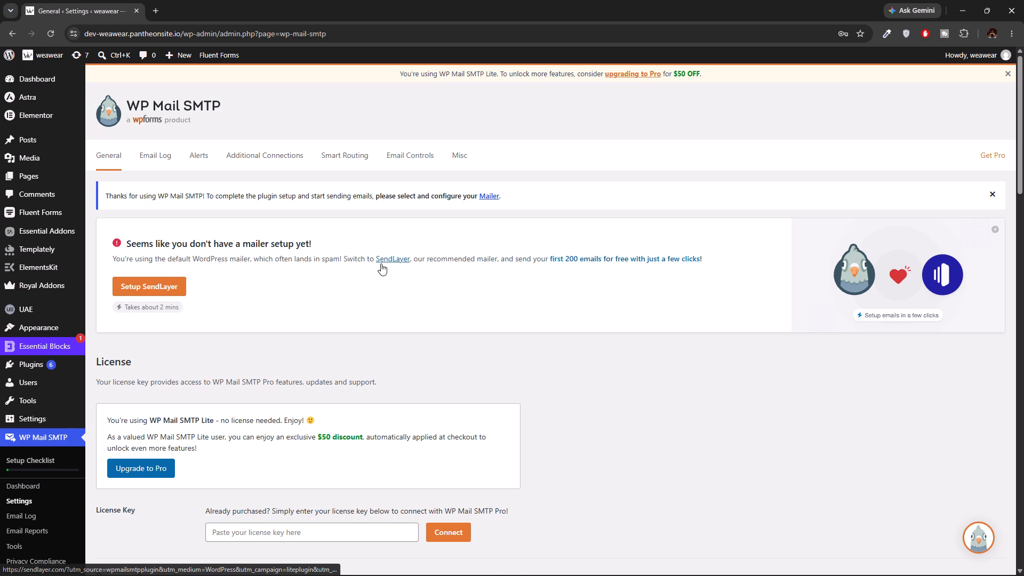
View the Email Log settings, and return to the General settings to examine the From Name, Return Path and mailer options.
{"action": "left_click", "coordinate": [166, 155]}
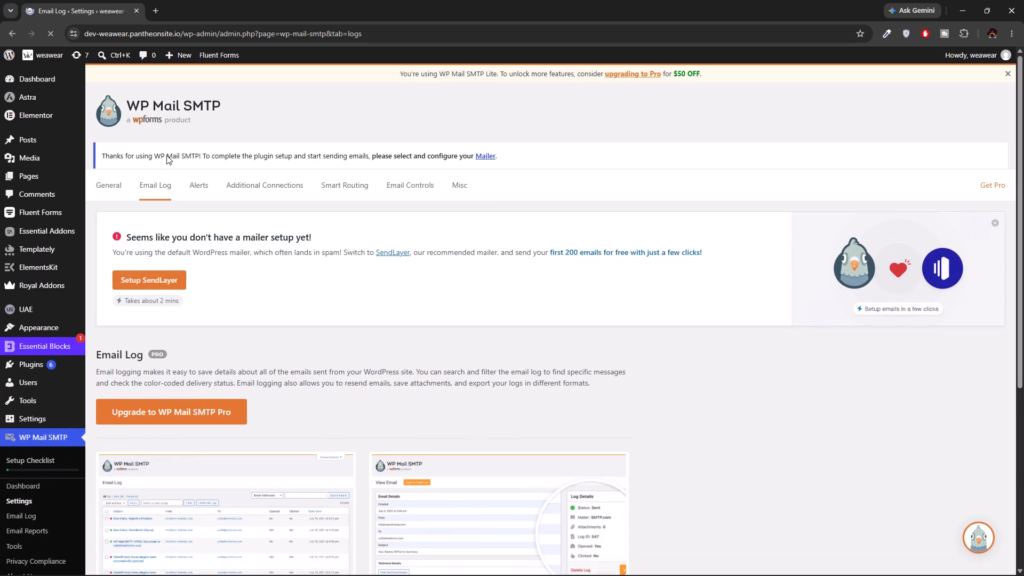
{"action": "left_click", "coordinate": [122, 162]}
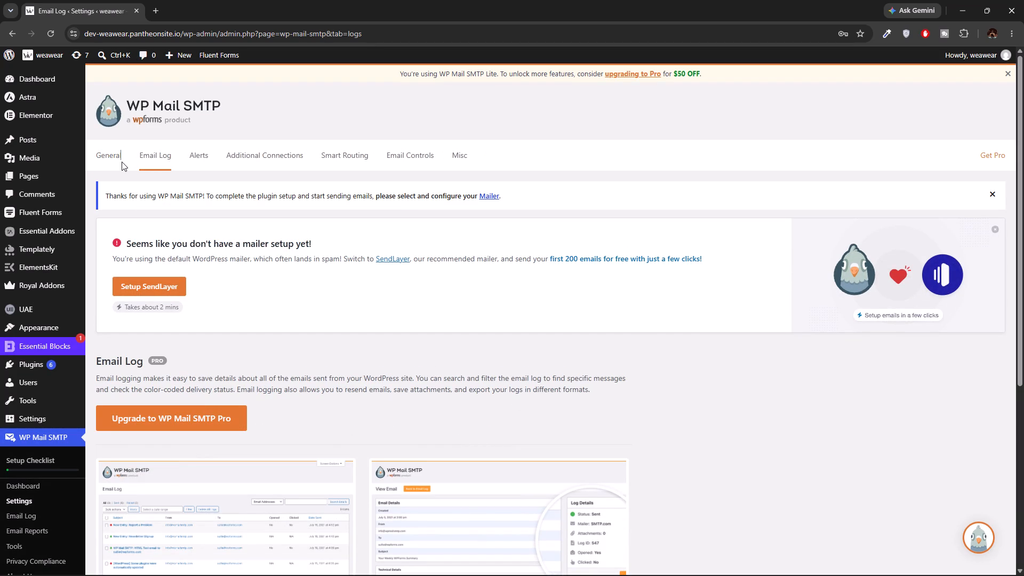
{"action": "left_click", "coordinate": [111, 157]}
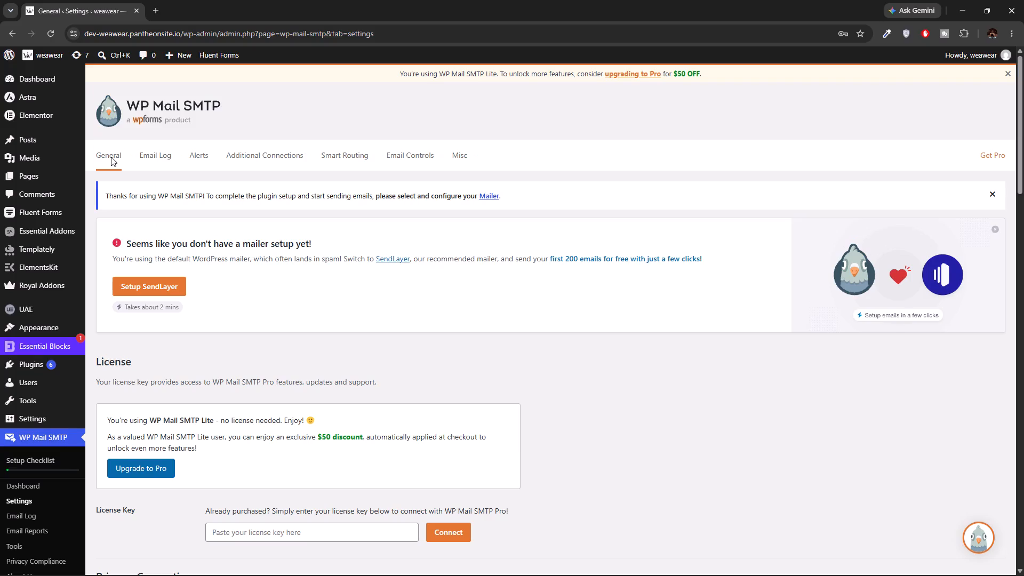
{"action": "scroll", "coordinate": [111, 157], "scroll_direction": "down", "scroll_amount": 3}
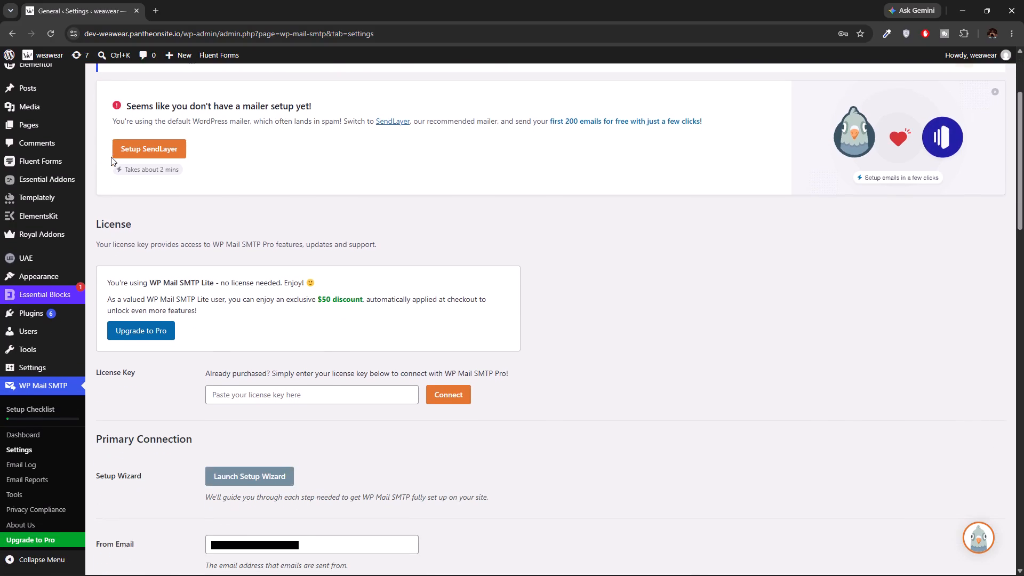
{"action": "scroll", "coordinate": [111, 157], "scroll_direction": "down", "scroll_amount": 3}
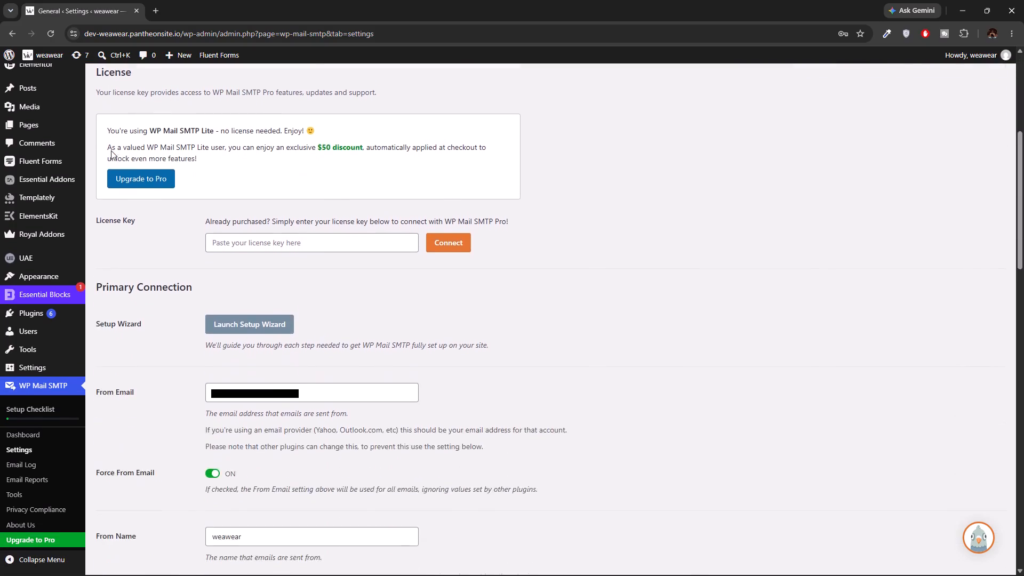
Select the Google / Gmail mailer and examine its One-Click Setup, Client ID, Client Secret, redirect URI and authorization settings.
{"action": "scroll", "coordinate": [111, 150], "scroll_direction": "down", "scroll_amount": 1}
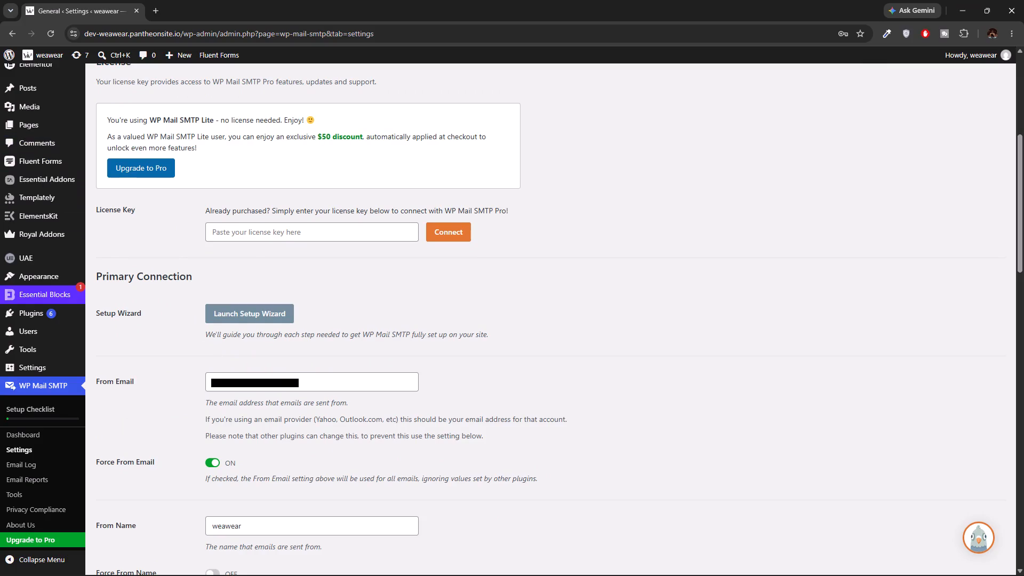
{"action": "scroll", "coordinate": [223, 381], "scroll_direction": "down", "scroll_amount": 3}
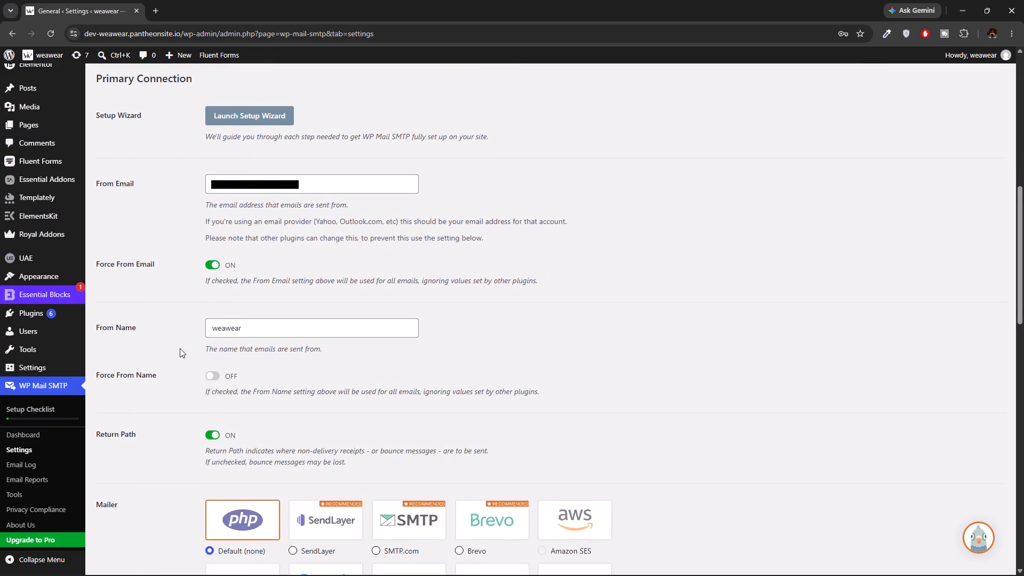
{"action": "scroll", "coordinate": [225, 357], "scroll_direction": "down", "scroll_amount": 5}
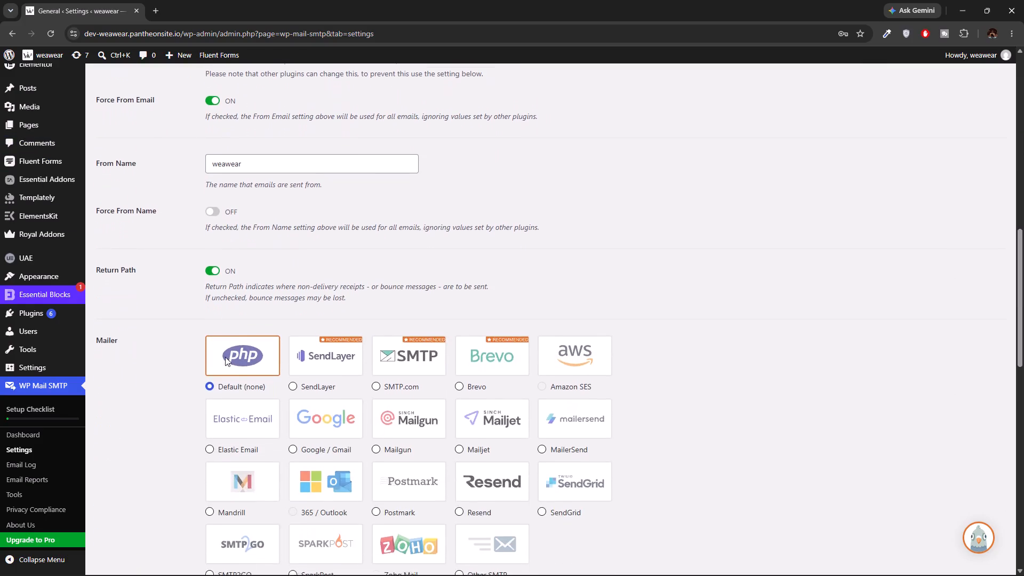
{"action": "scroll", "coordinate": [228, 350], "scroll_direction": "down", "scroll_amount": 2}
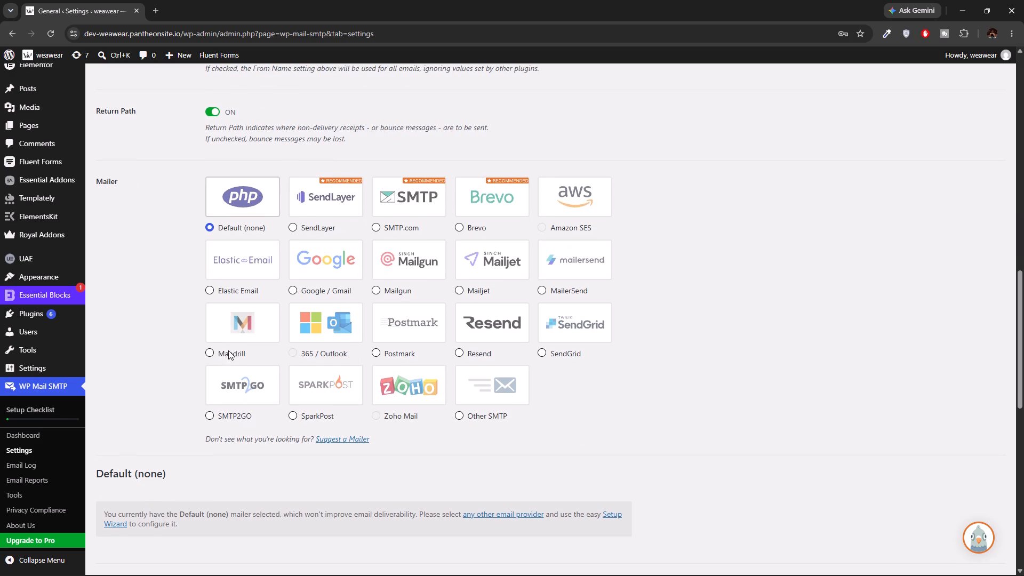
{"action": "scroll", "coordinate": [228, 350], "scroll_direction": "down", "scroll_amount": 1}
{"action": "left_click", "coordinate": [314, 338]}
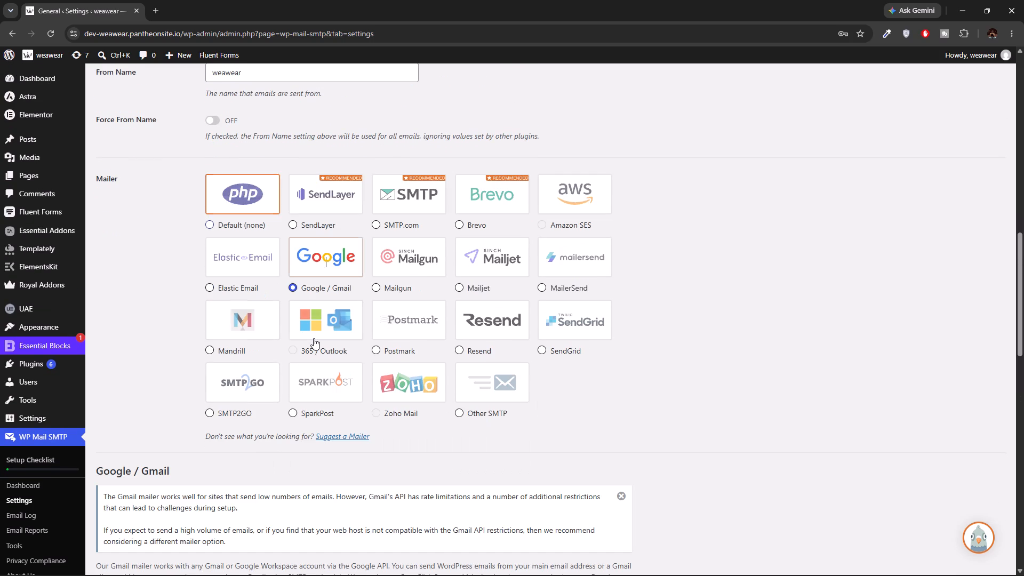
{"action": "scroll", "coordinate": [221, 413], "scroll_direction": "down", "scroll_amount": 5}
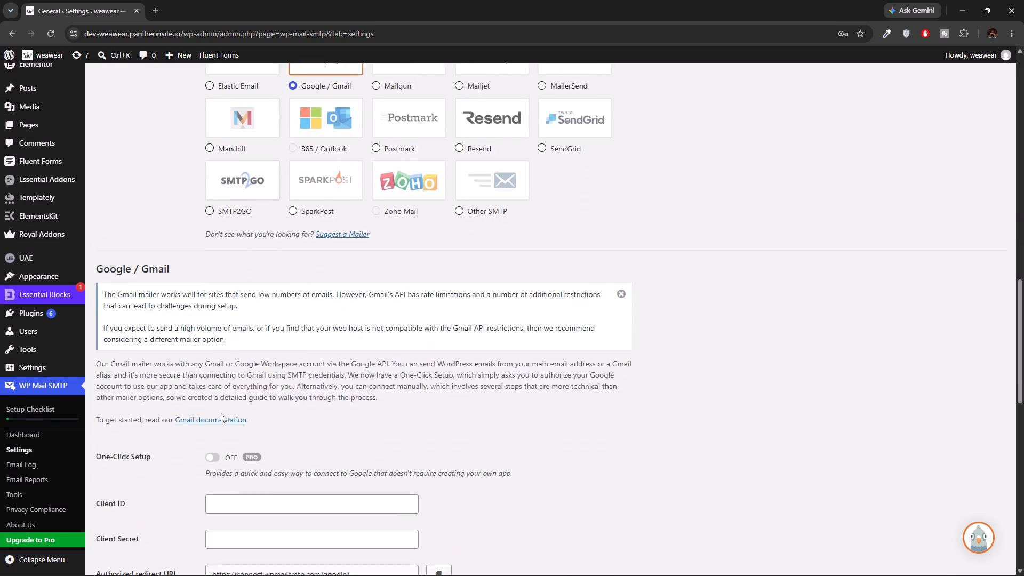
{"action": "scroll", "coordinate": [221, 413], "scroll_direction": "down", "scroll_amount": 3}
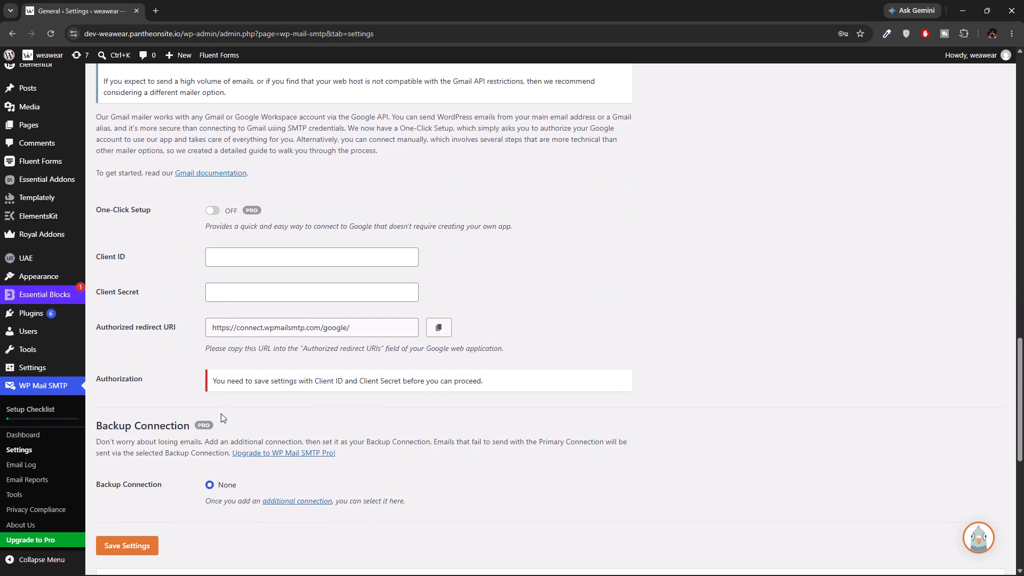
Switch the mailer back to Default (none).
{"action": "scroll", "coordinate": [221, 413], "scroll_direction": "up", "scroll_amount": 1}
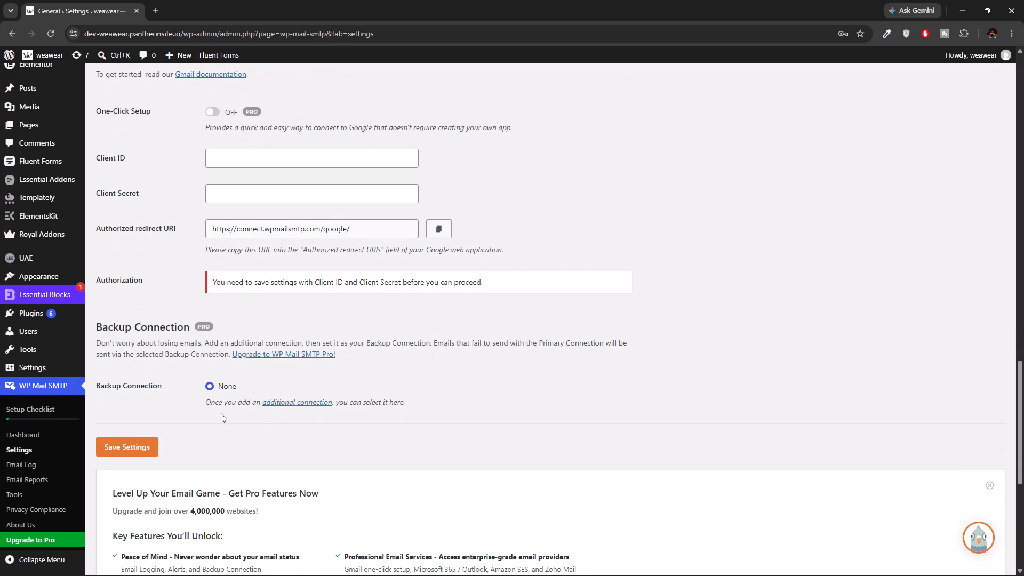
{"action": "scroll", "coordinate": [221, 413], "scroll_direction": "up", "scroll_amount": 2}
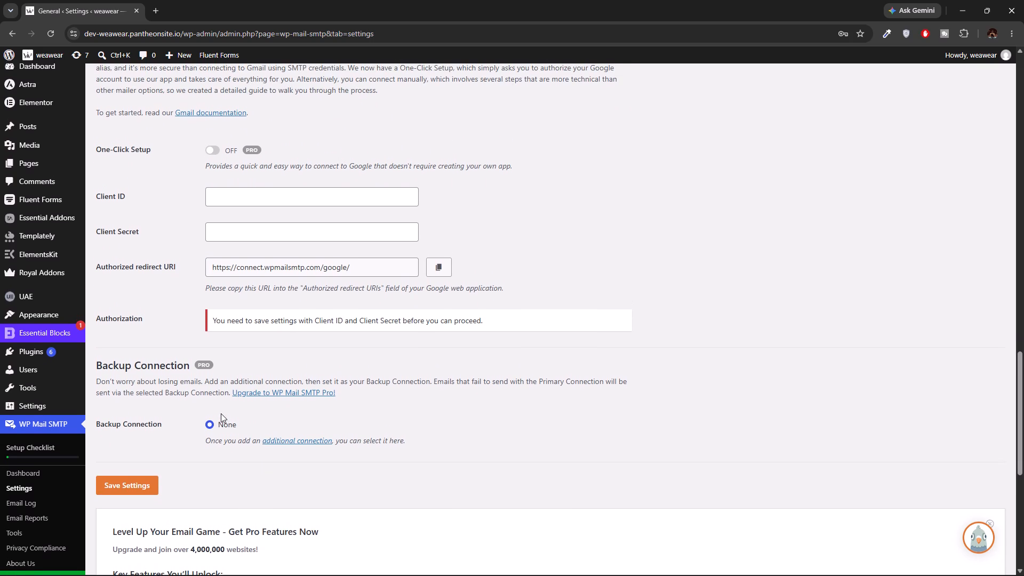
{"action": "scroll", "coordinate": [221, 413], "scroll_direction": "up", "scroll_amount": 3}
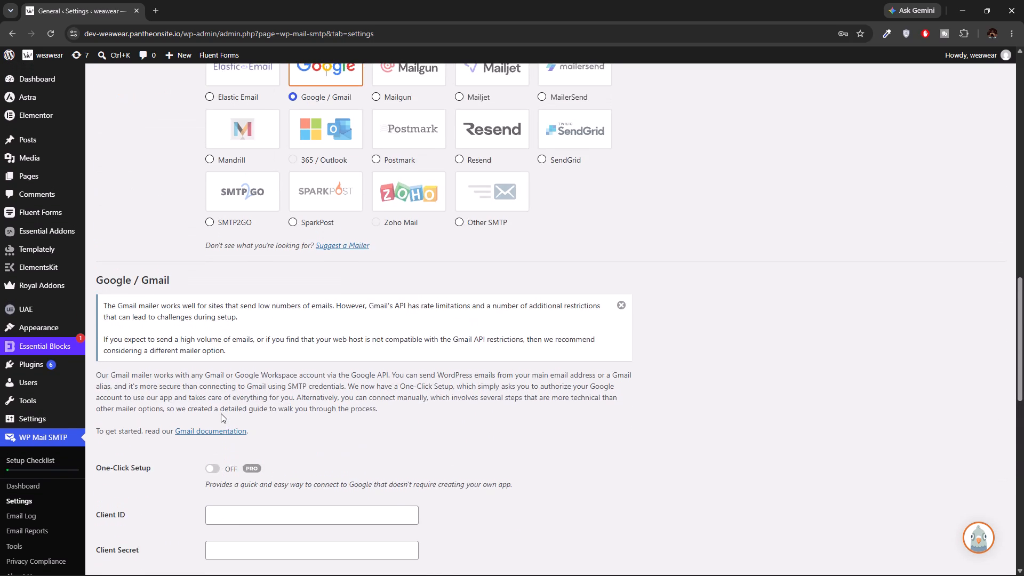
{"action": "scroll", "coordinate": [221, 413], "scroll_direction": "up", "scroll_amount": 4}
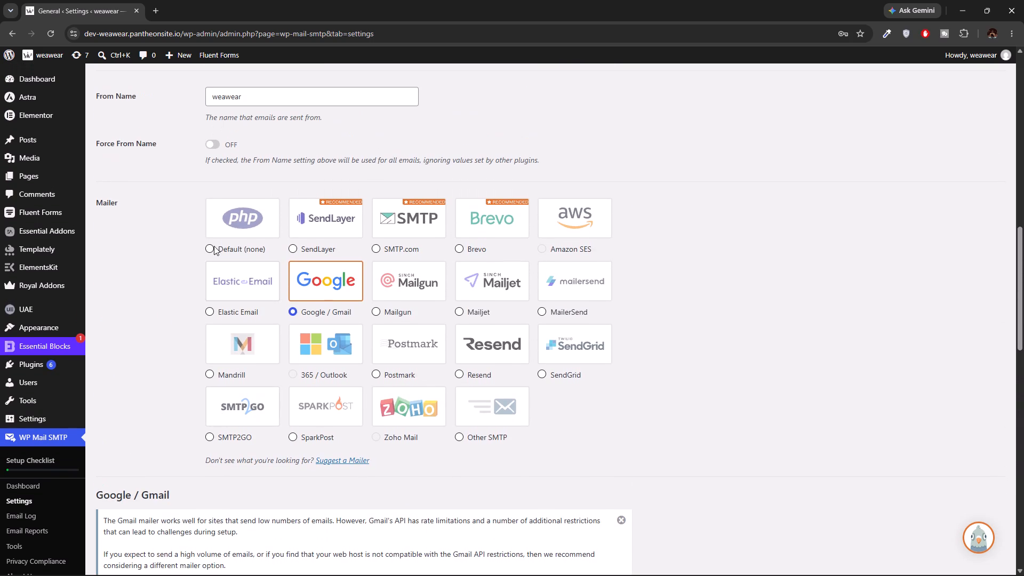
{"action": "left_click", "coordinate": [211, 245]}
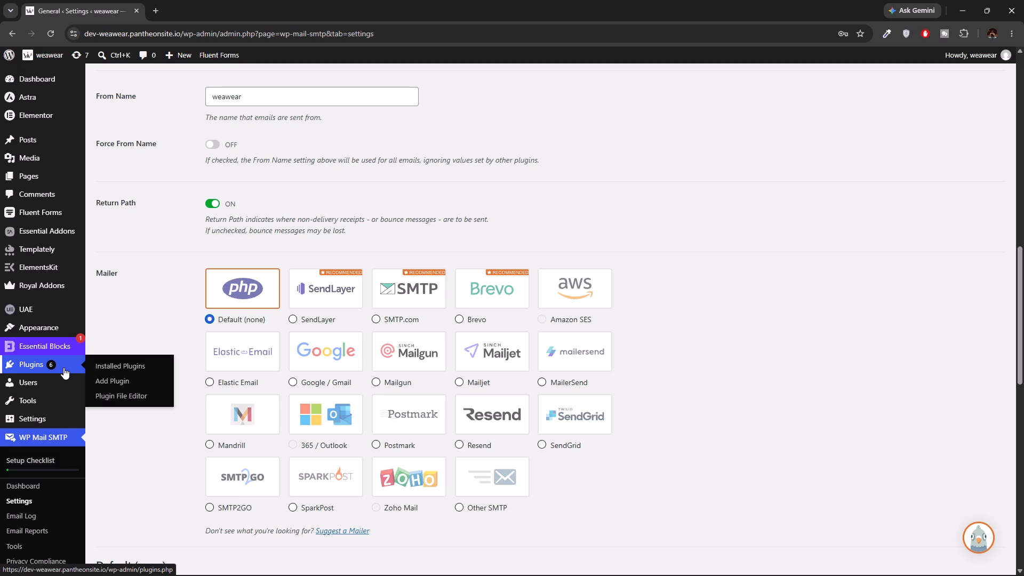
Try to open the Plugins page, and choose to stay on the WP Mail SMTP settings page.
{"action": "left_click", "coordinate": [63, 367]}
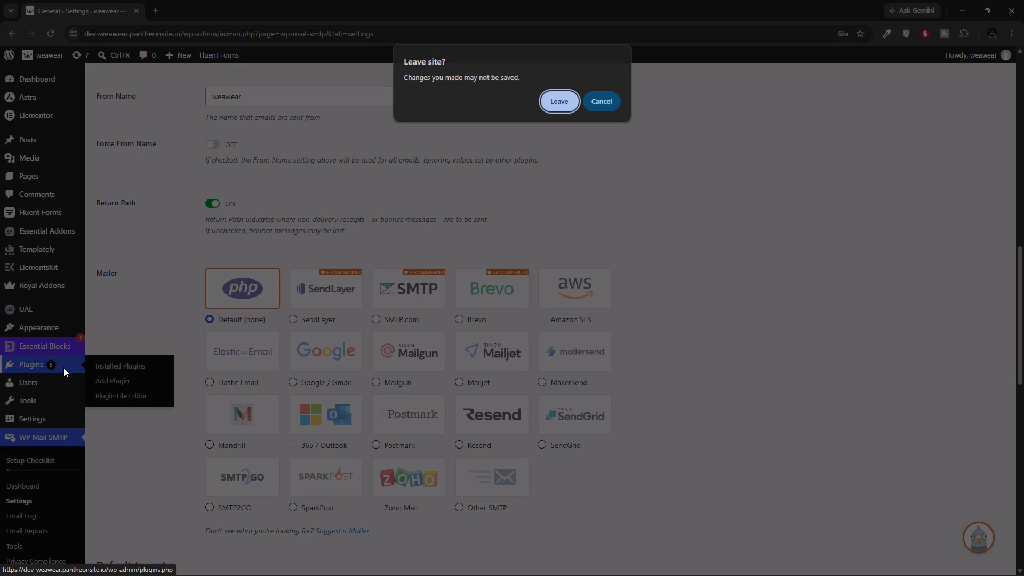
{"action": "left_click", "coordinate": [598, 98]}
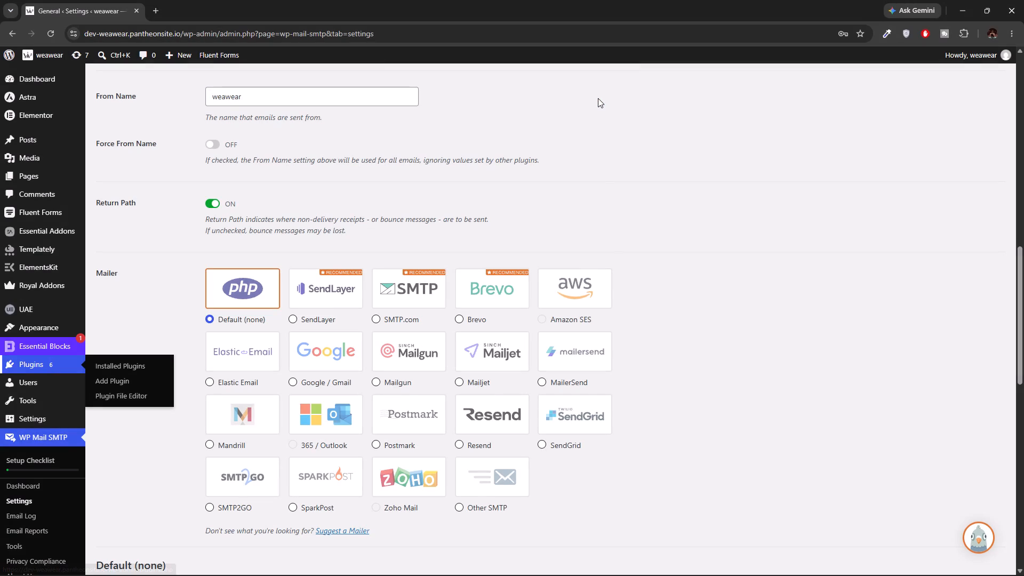
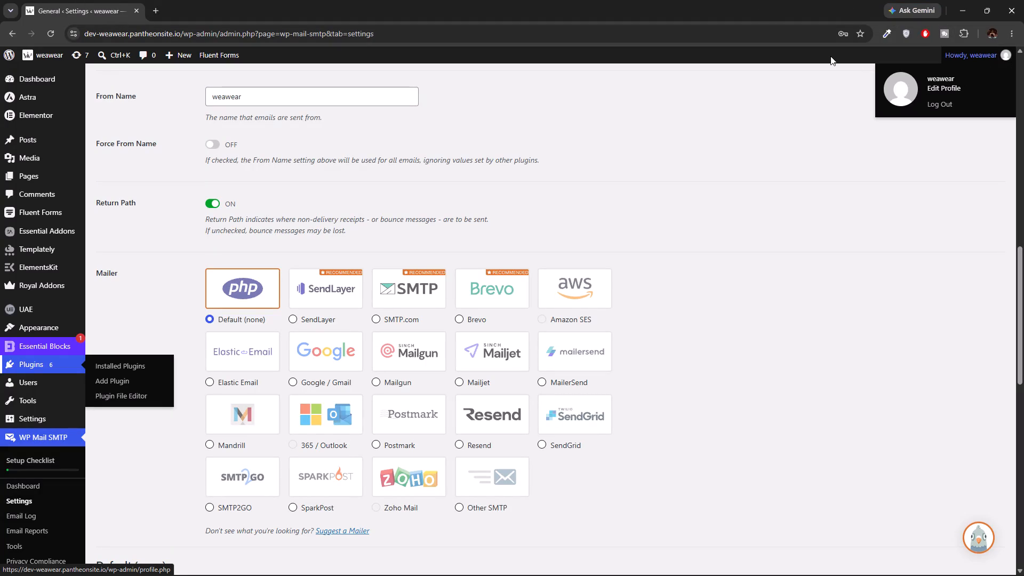
{"action": "left_click", "coordinate": [26, 380]}
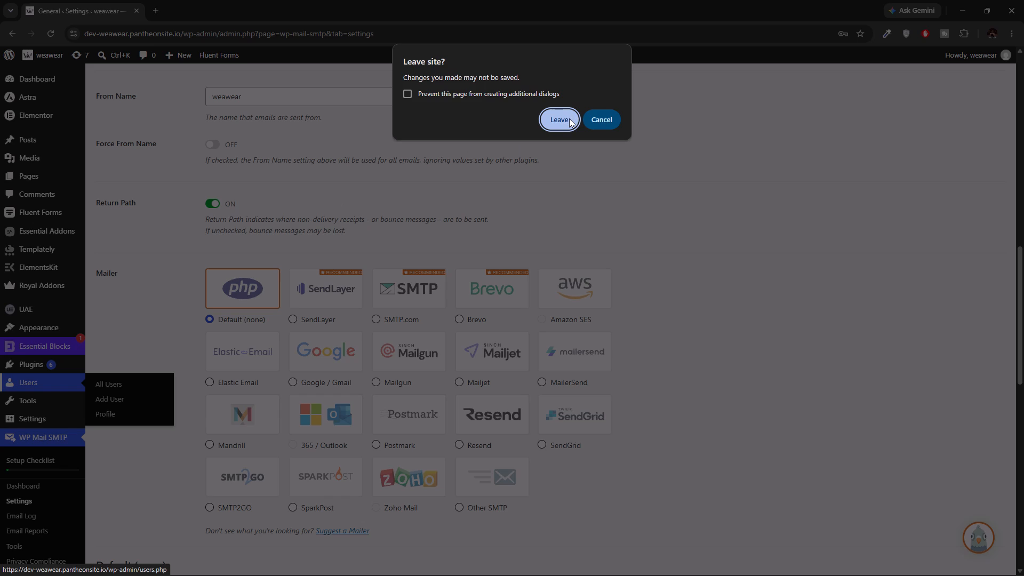
{"action": "left_click", "coordinate": [602, 120]}
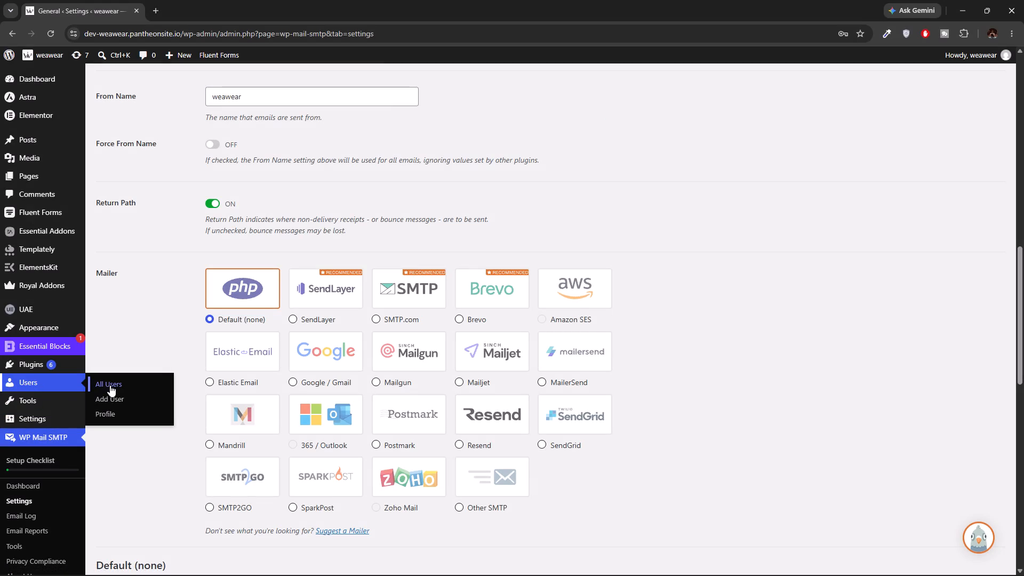
{"action": "left_click", "coordinate": [110, 385]}
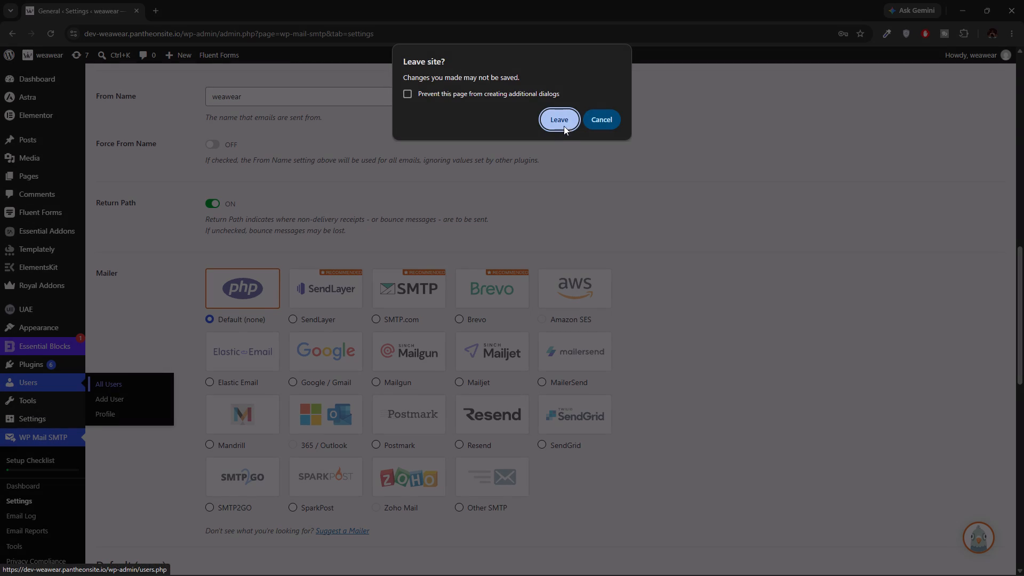
{"action": "left_click", "coordinate": [565, 123]}
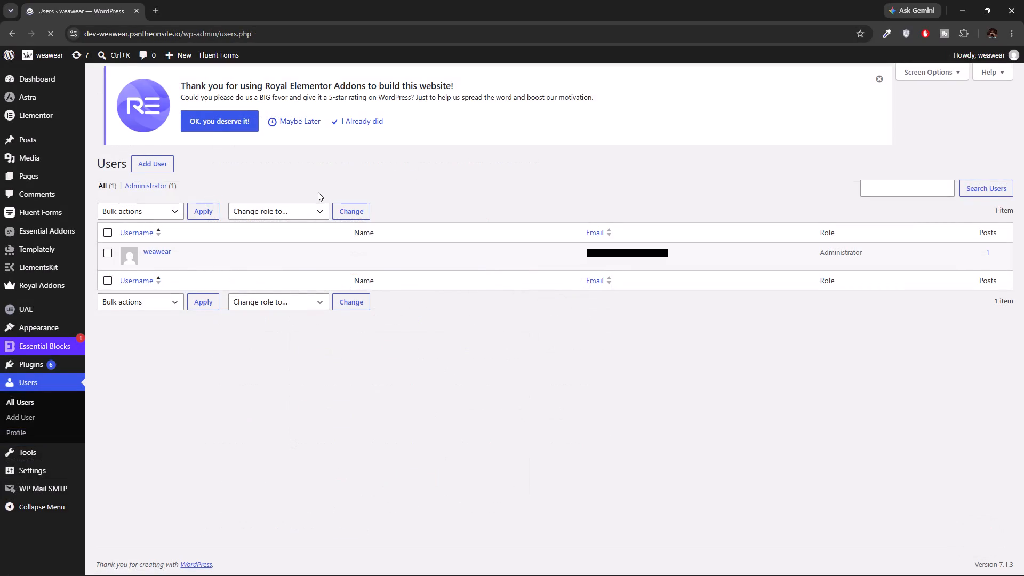
{"action": "left_click", "coordinate": [317, 258]}
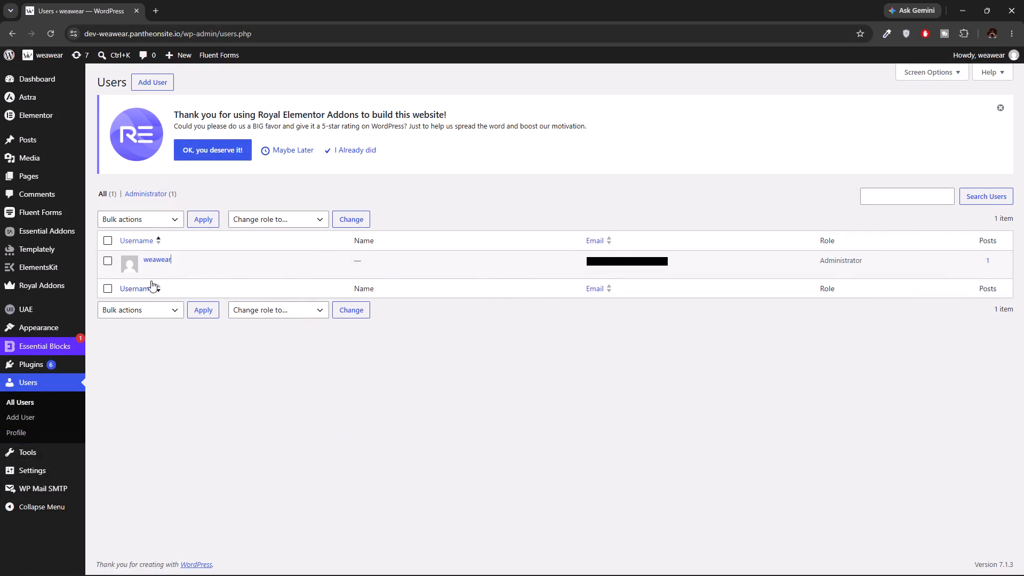
{"action": "left_click", "coordinate": [162, 272]}
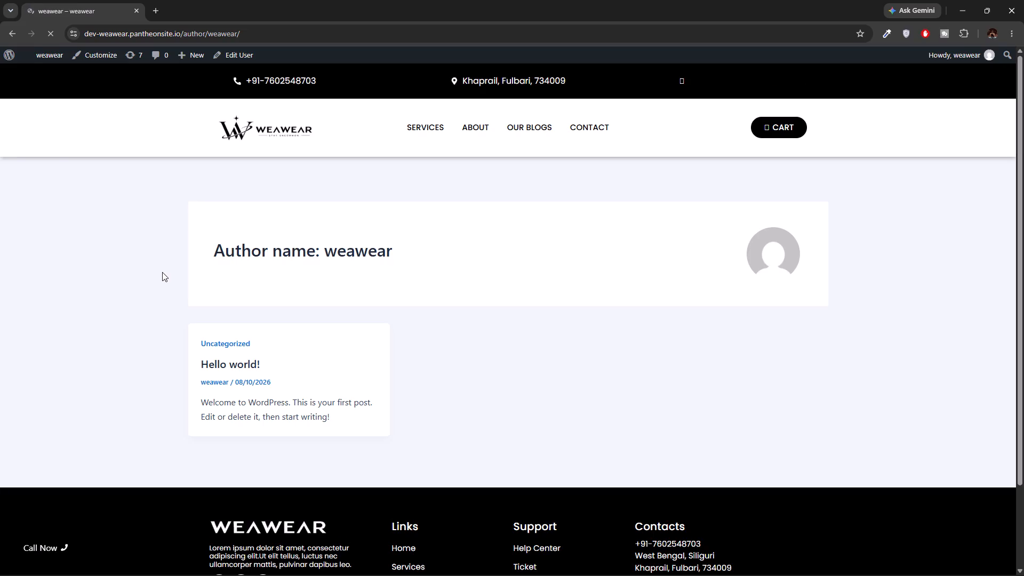
{"action": "left_click", "coordinate": [10, 34]}
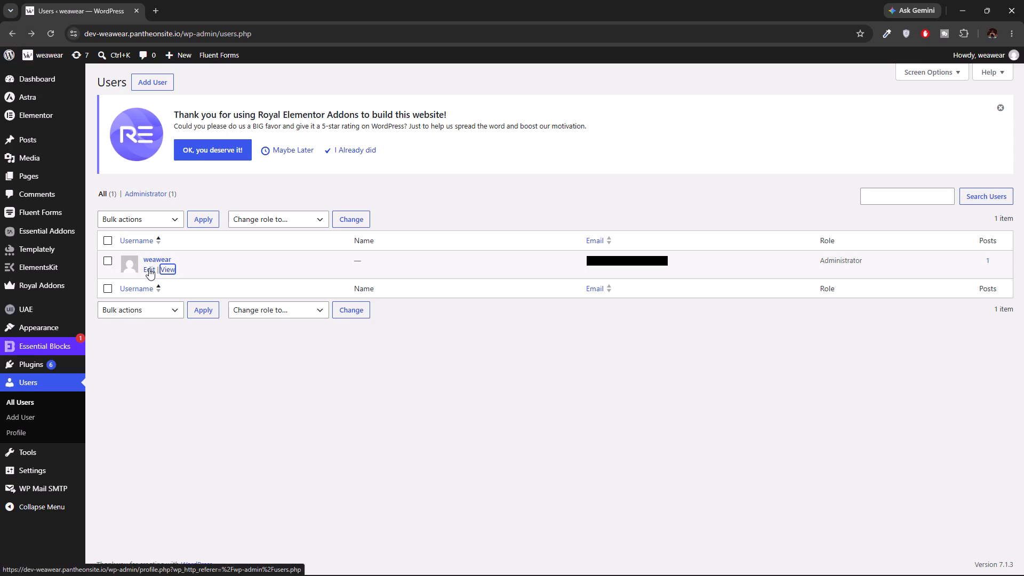
Open the weawear user's profile, review its name and contact details, and go back to the WP Mail SMTP settings.
{"action": "left_click", "coordinate": [149, 268]}
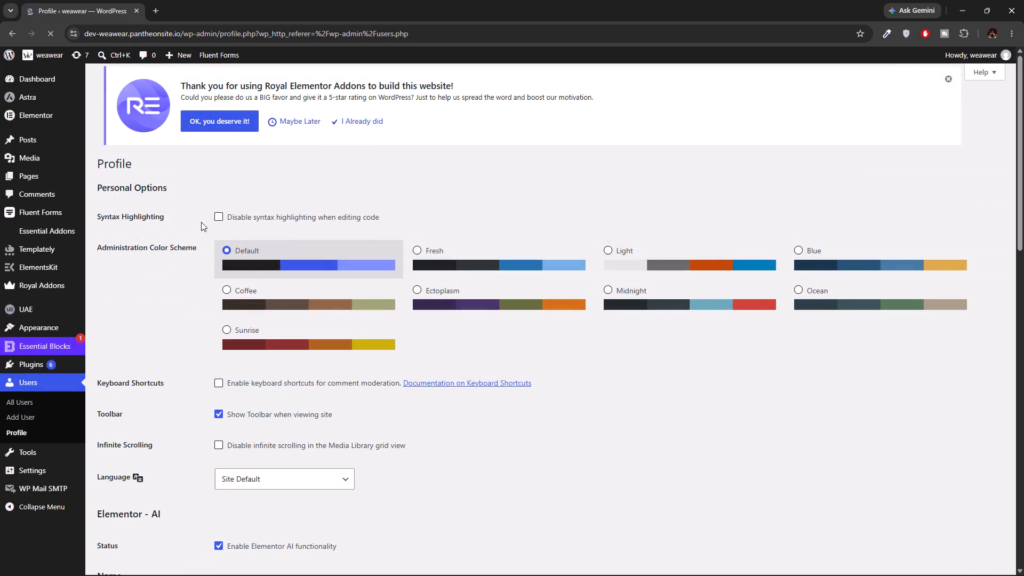
{"action": "scroll", "coordinate": [158, 431], "scroll_direction": "down", "scroll_amount": 9}
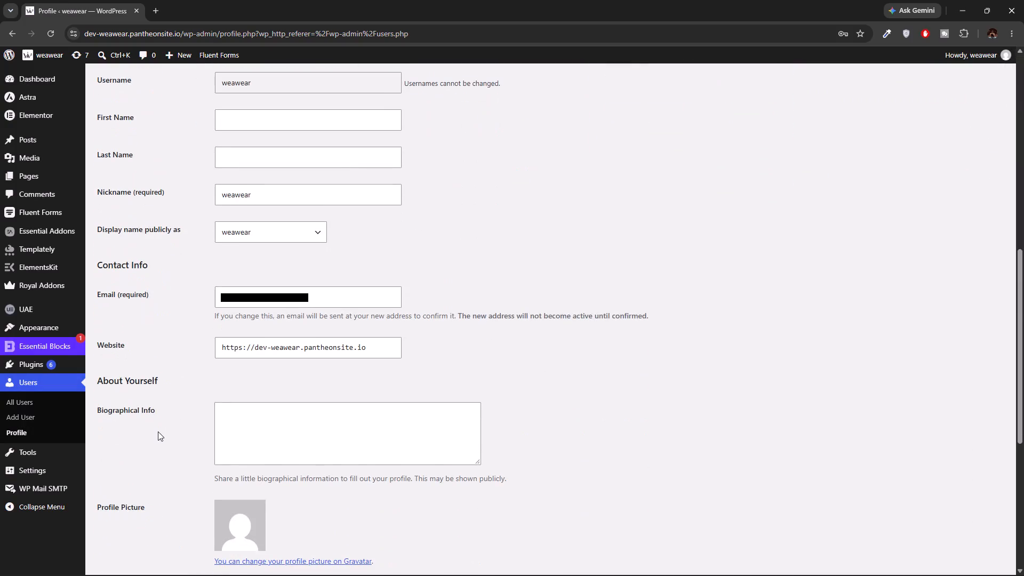
{"action": "scroll", "coordinate": [158, 431], "scroll_direction": "up", "scroll_amount": 1}
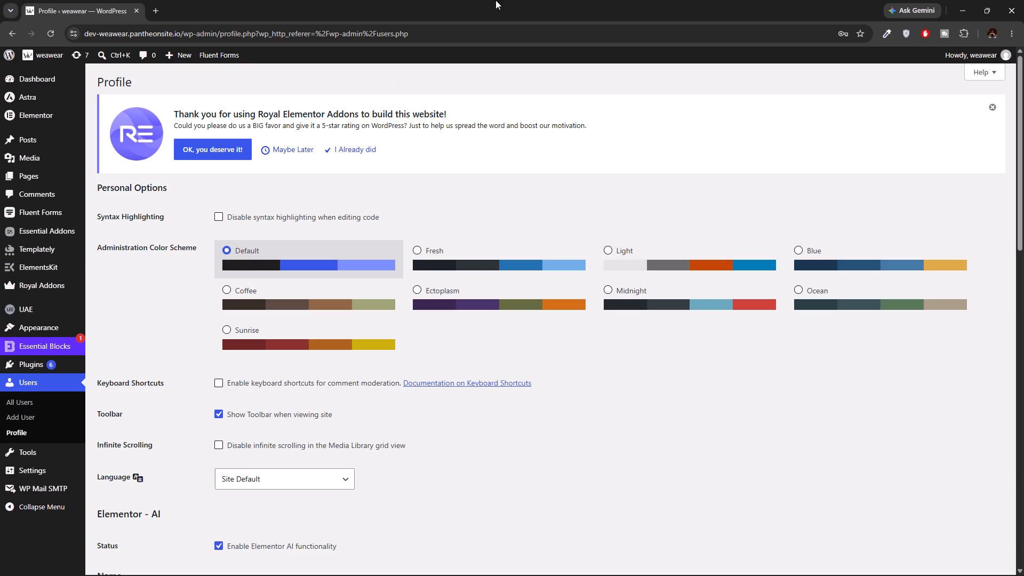
{"action": "left_click", "coordinate": [558, 0]}
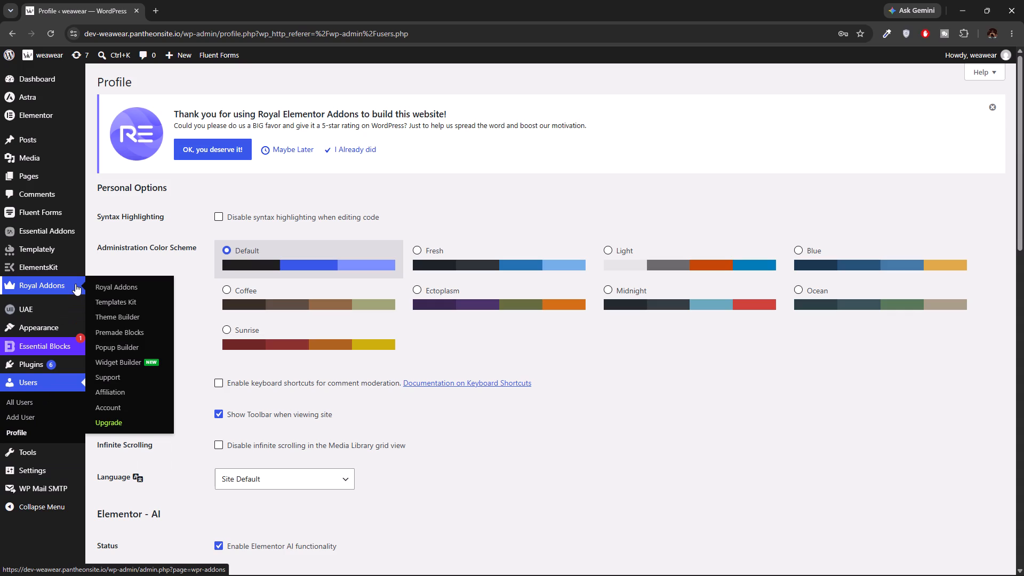
{"action": "left_click", "coordinate": [10, 34]}
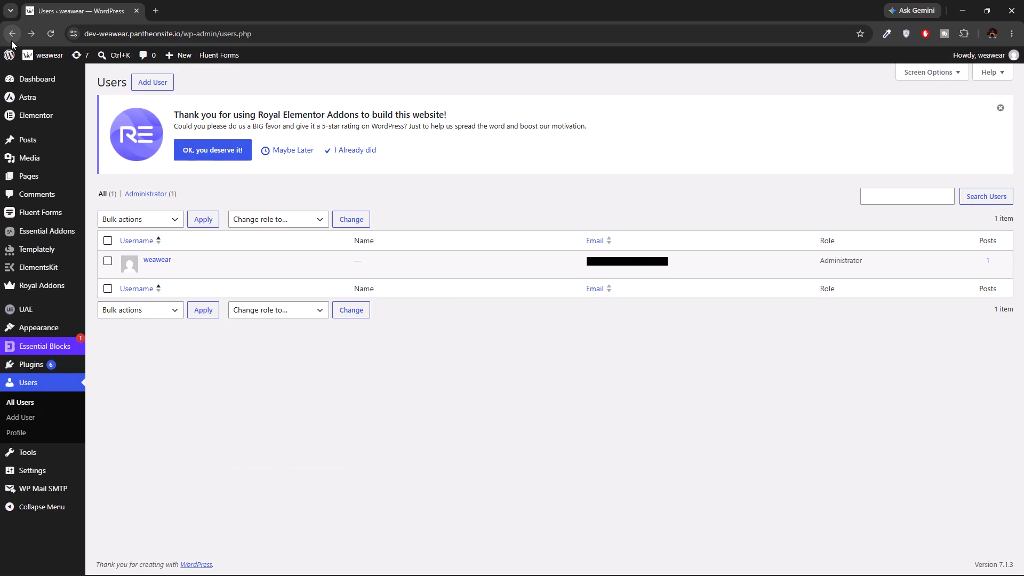
{"action": "left_click", "coordinate": [11, 41]}
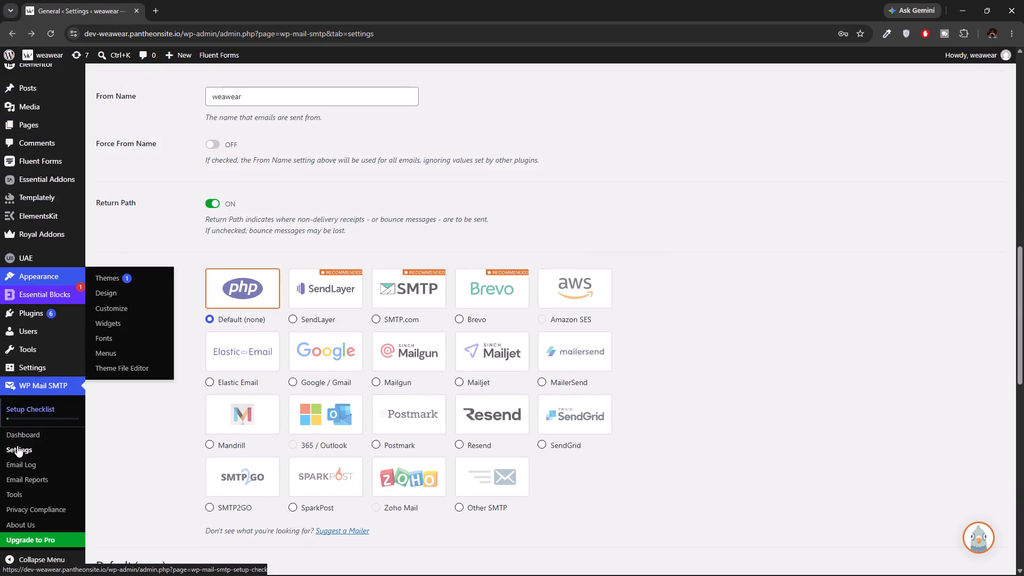
Choose Other SMTP as the mailer and begin the SMTP Host entry with "smtp".
{"action": "left_click", "coordinate": [460, 510]}
{"action": "scroll", "coordinate": [368, 441], "scroll_direction": "down", "scroll_amount": 4}
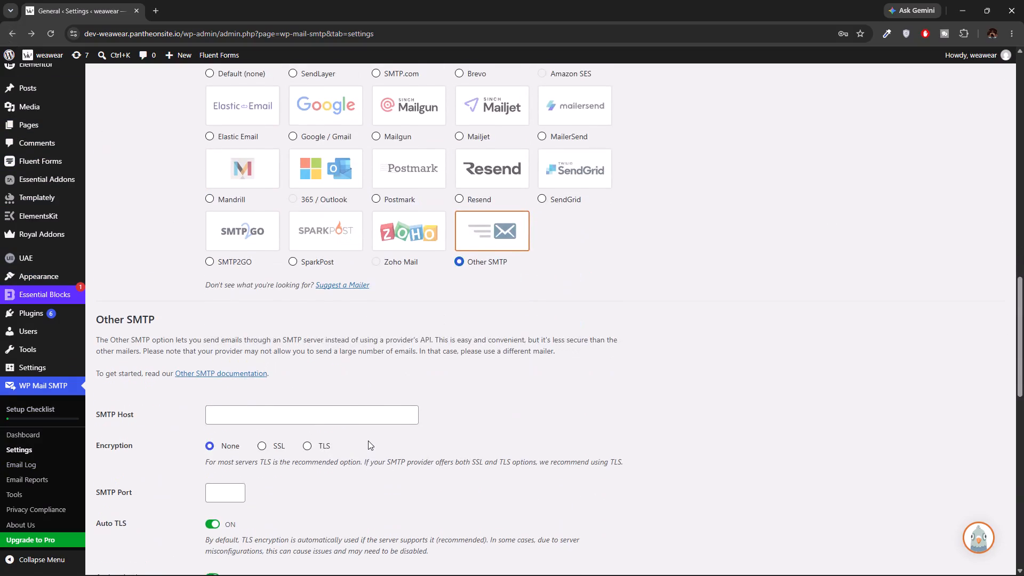
{"action": "scroll", "coordinate": [368, 441], "scroll_direction": "down", "scroll_amount": 2}
{"action": "left_click", "coordinate": [306, 313]}
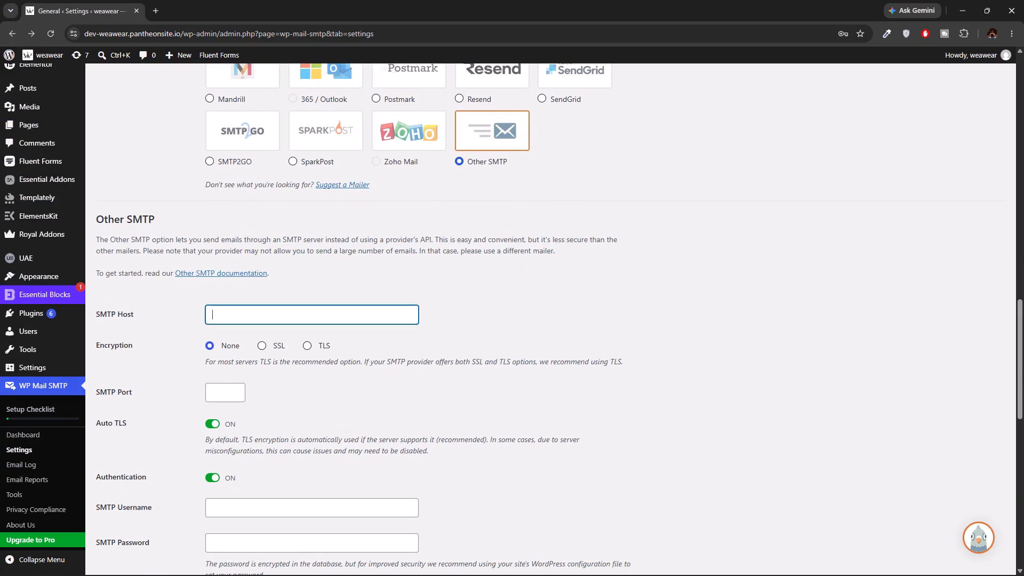
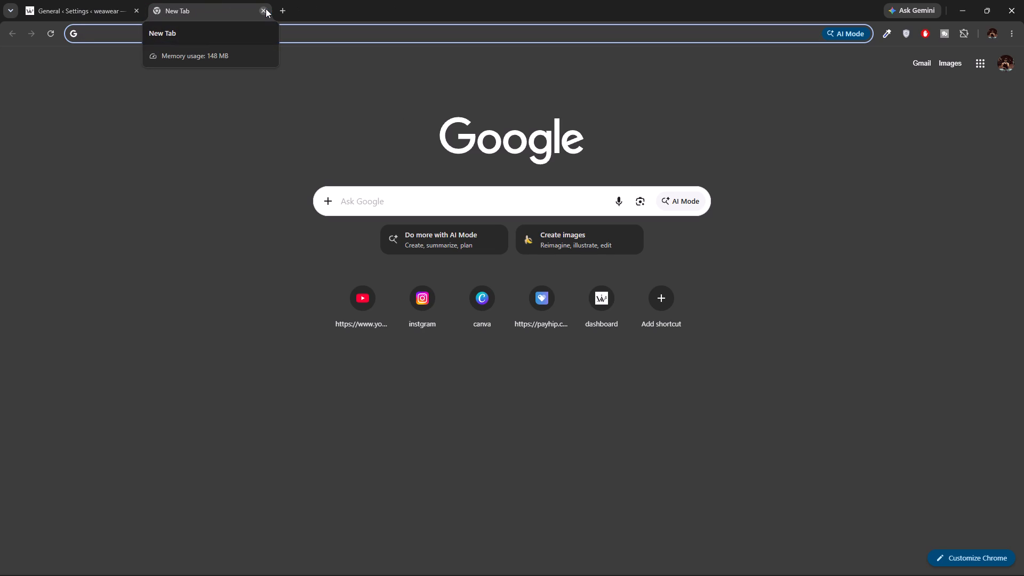
{"action": "type", "text": "htt"}
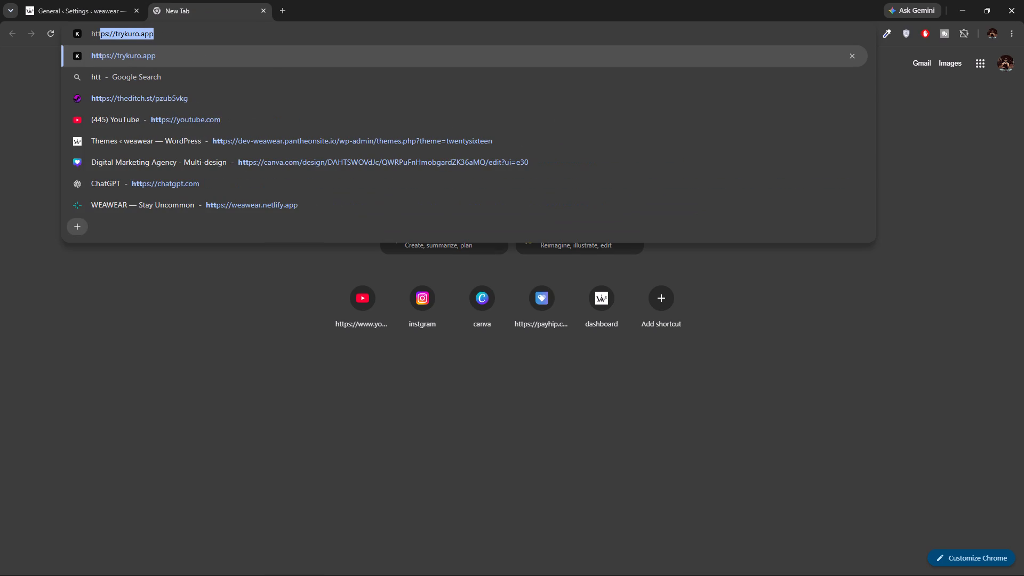
{"action": "type", "text": "ps"}
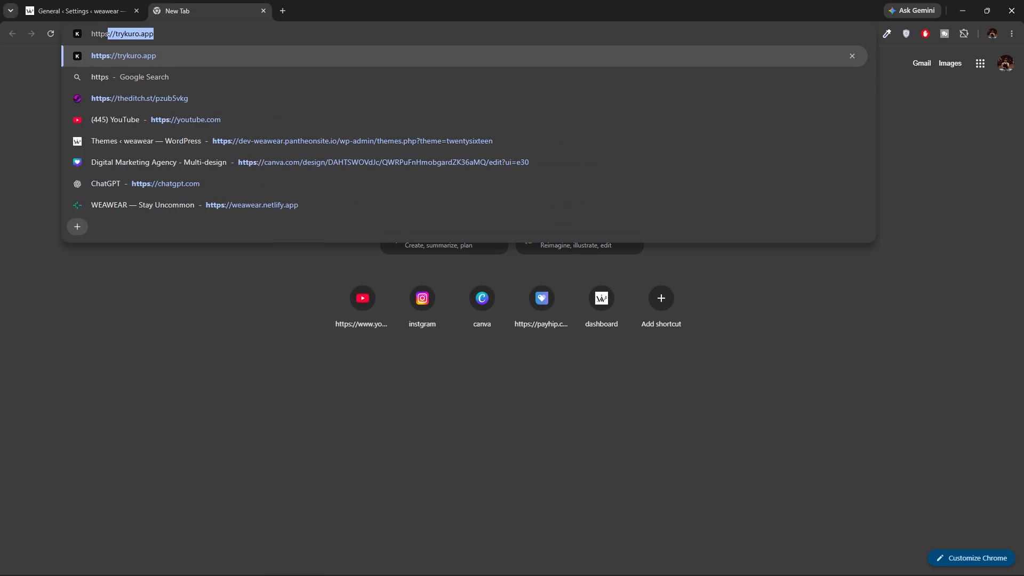
{"action": "key", "text": "semicolon"}
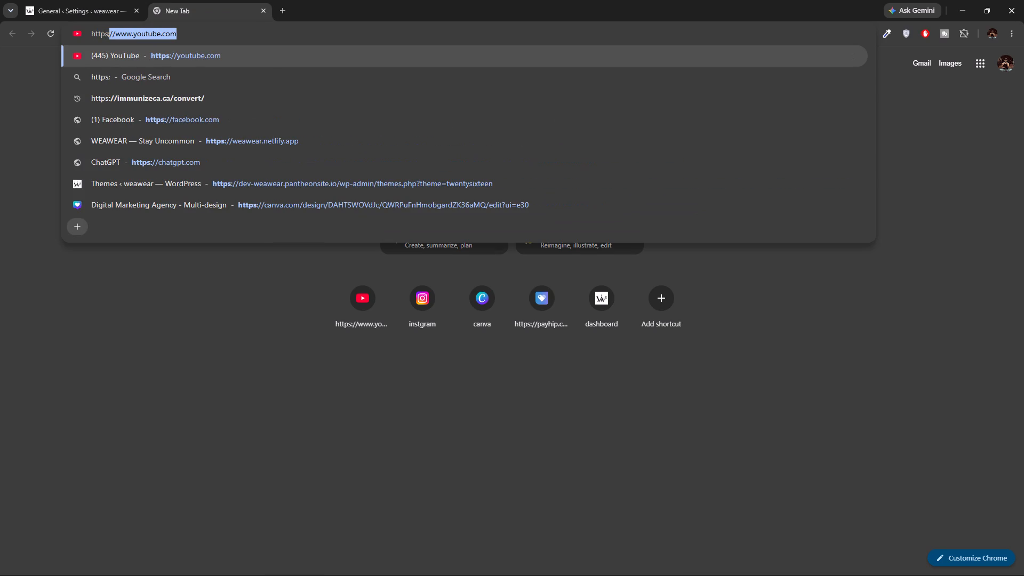
{"action": "key", "text": "BackSpace"}
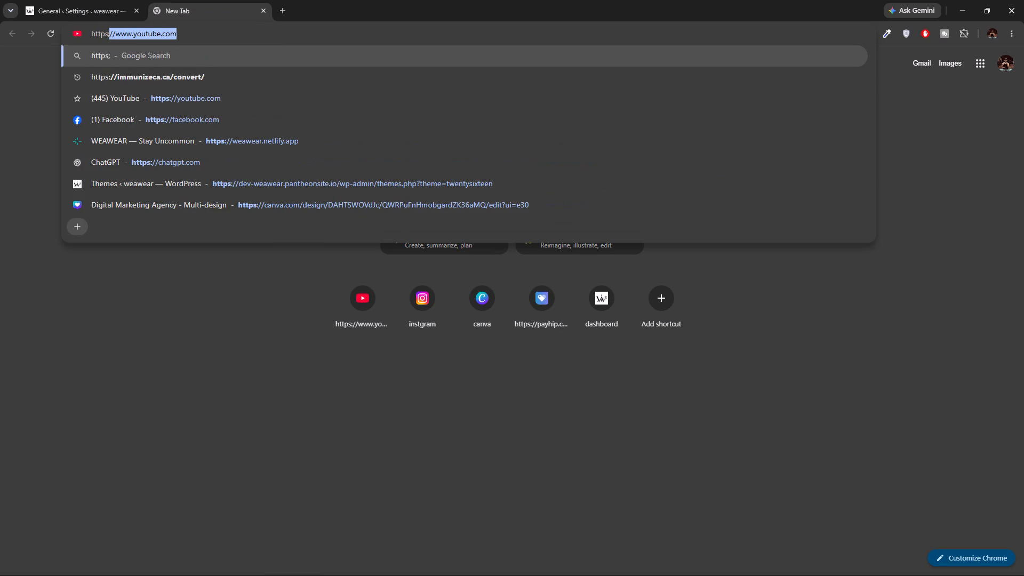
{"action": "key", "text": "shift+colon"}
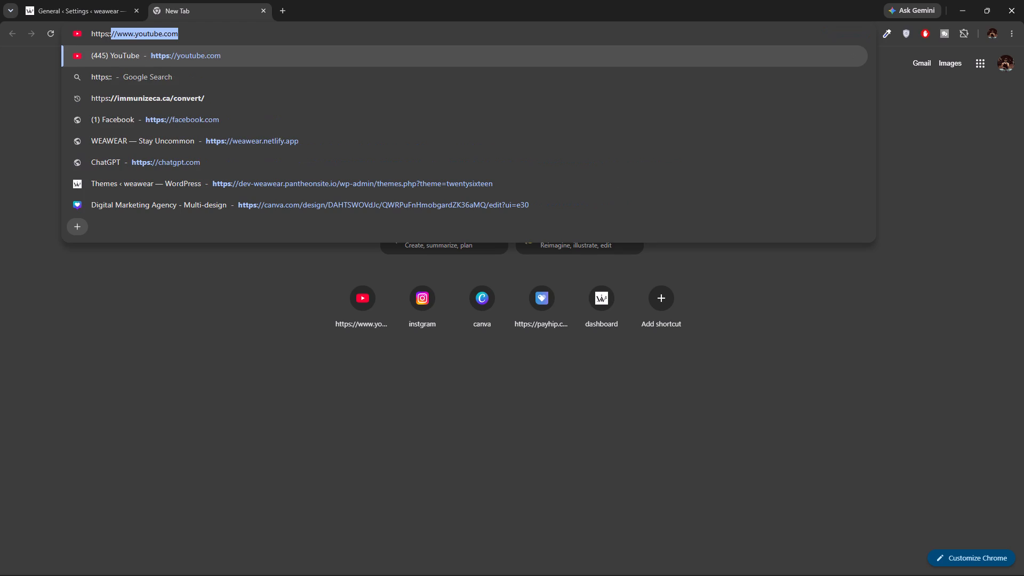
{"action": "key", "text": "BackSpace"}
{"action": "key", "text": "BackSpace"}
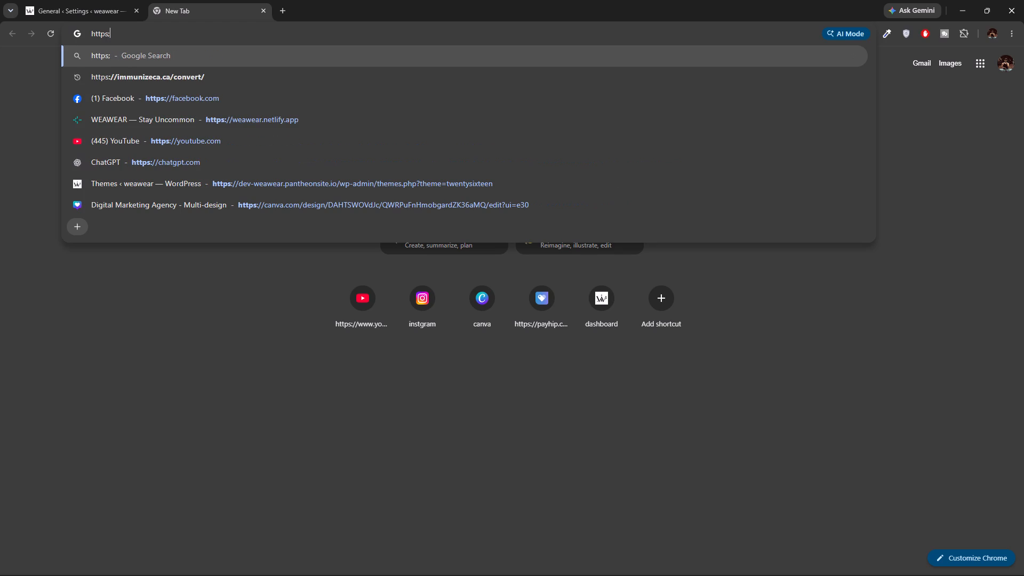
{"action": "key", "text": "BackSpace"}
{"action": "key", "text": "shift+colon"}
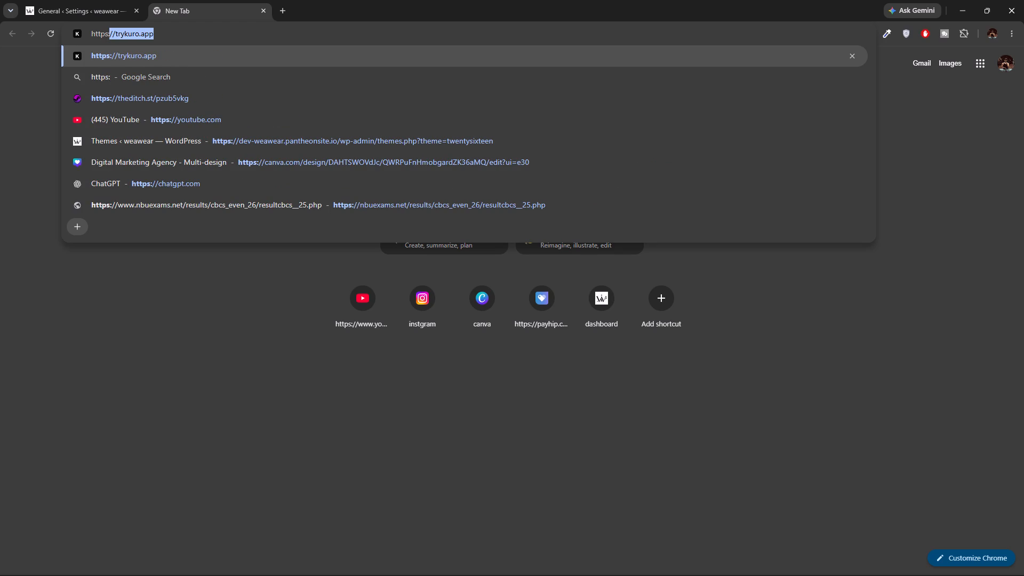
{"action": "type", "text": "//"}
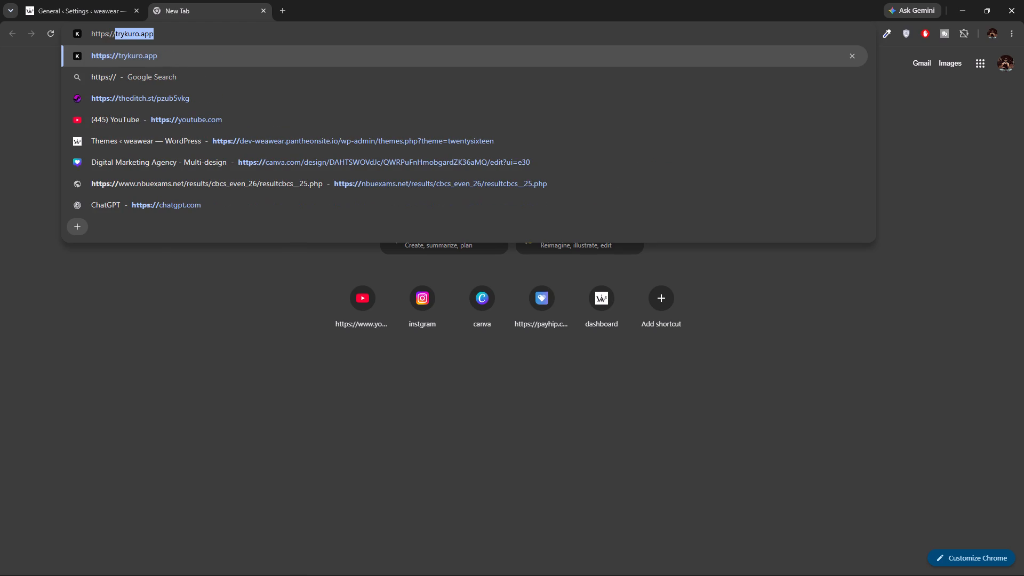
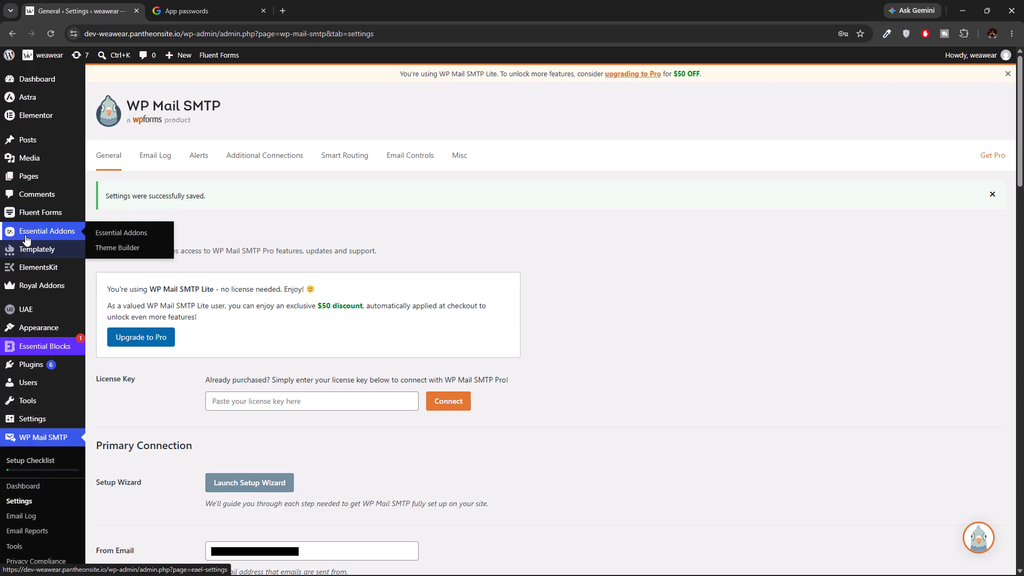
Open the UAE Header & Footer template list and close the App passwords browser tab.
{"action": "left_click", "coordinate": [19, 308]}
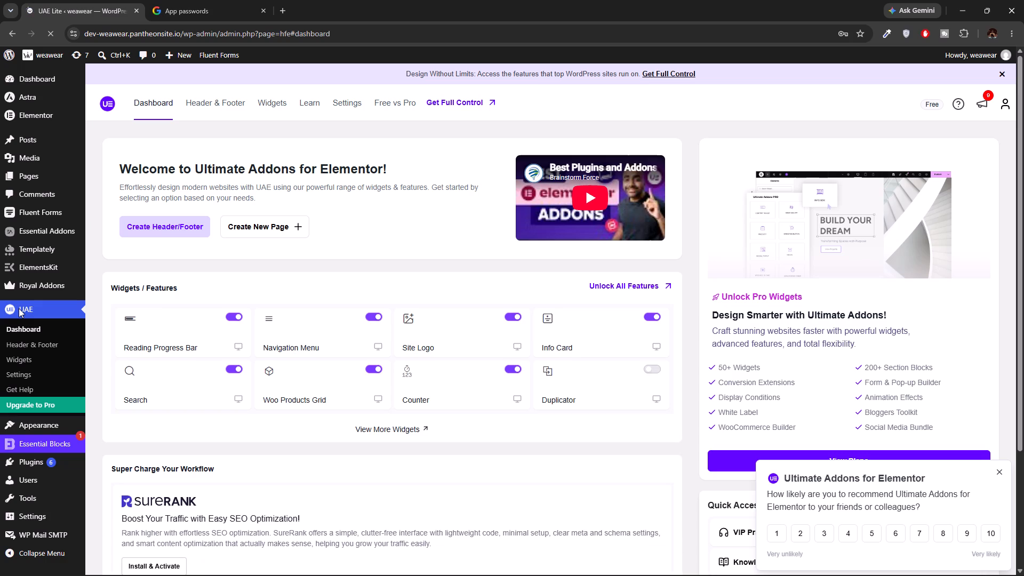
{"action": "left_click", "coordinate": [25, 343]}
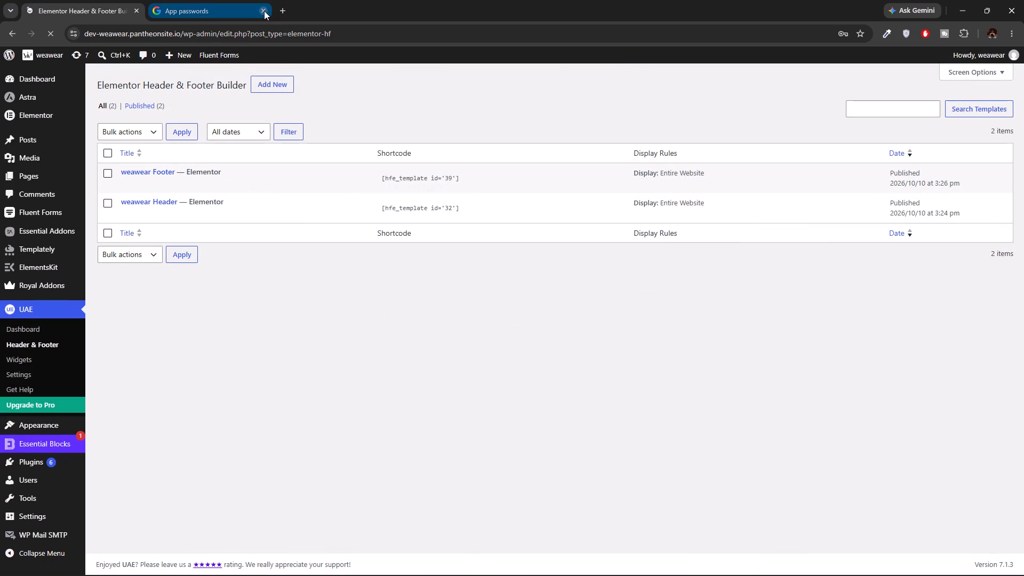
{"action": "left_click", "coordinate": [264, 11]}
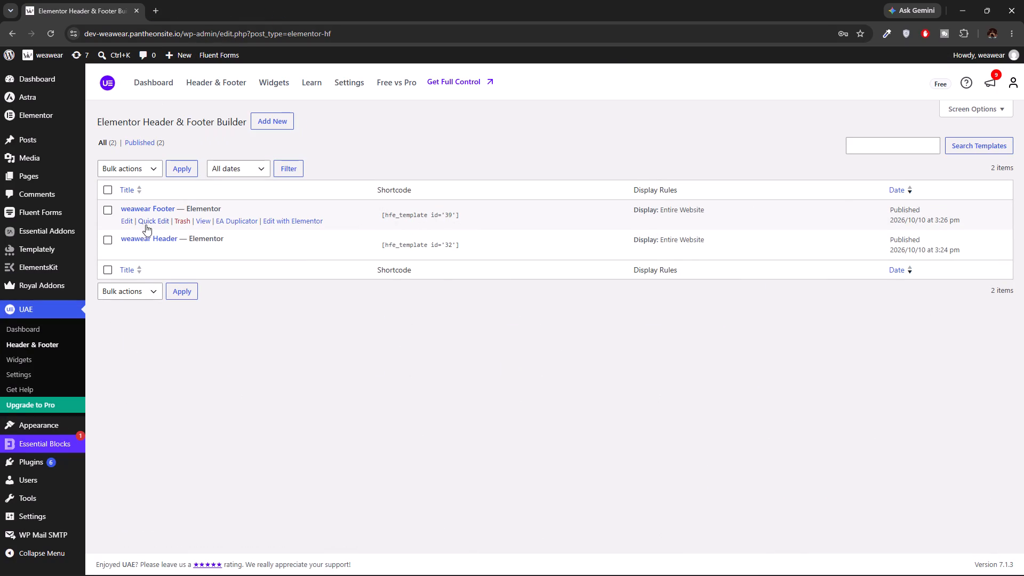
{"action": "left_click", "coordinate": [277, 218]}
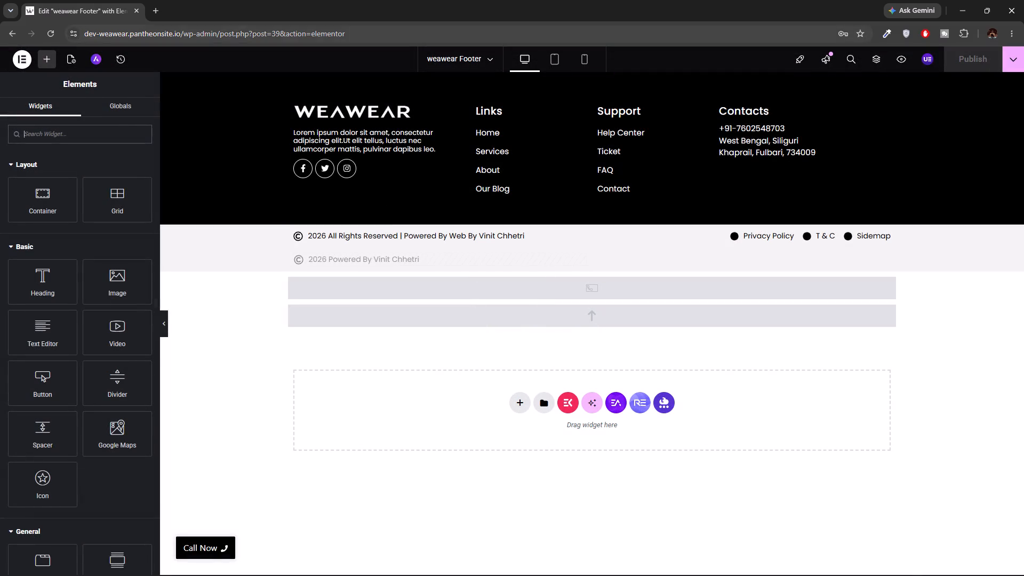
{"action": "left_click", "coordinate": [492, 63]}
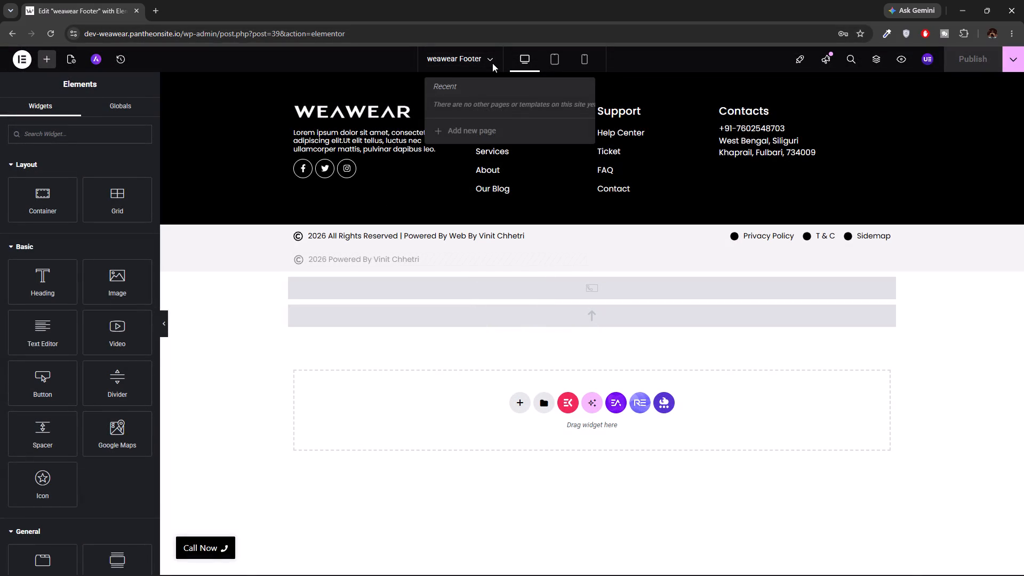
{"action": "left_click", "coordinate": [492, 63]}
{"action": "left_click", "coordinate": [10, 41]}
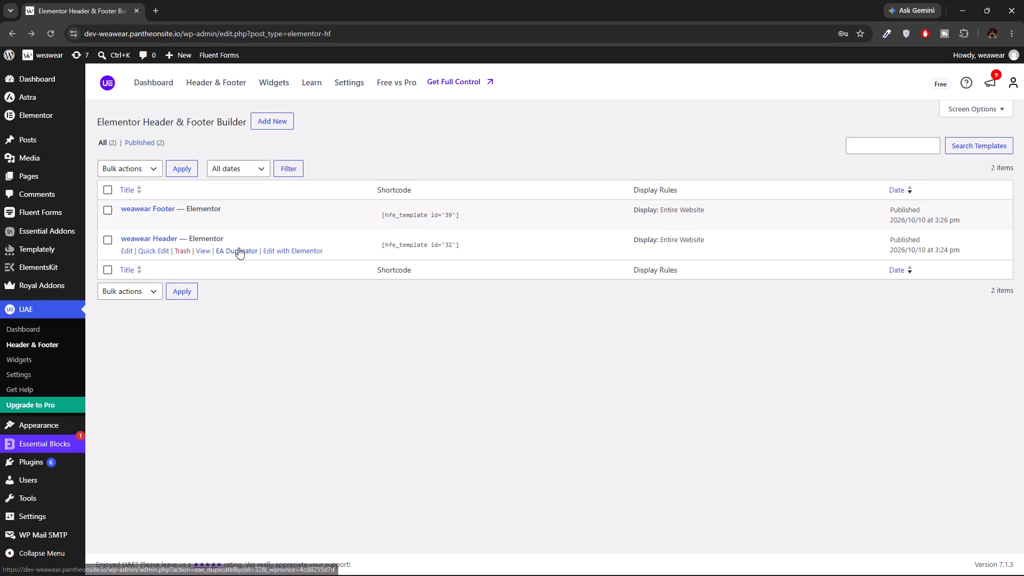
Open the weawear Header template for editing with Elementor.
{"action": "left_click", "coordinate": [275, 249]}
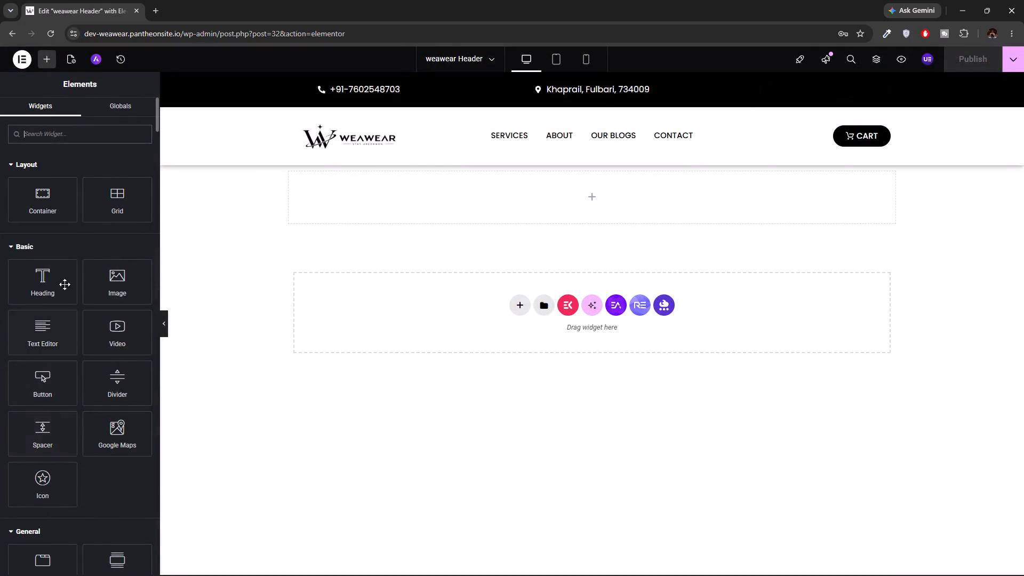
Search the Elementor widgets for "contac" to find a contact form widget for the header template.
{"action": "left_click", "coordinate": [71, 132]}
{"action": "type", "text": "cont"}
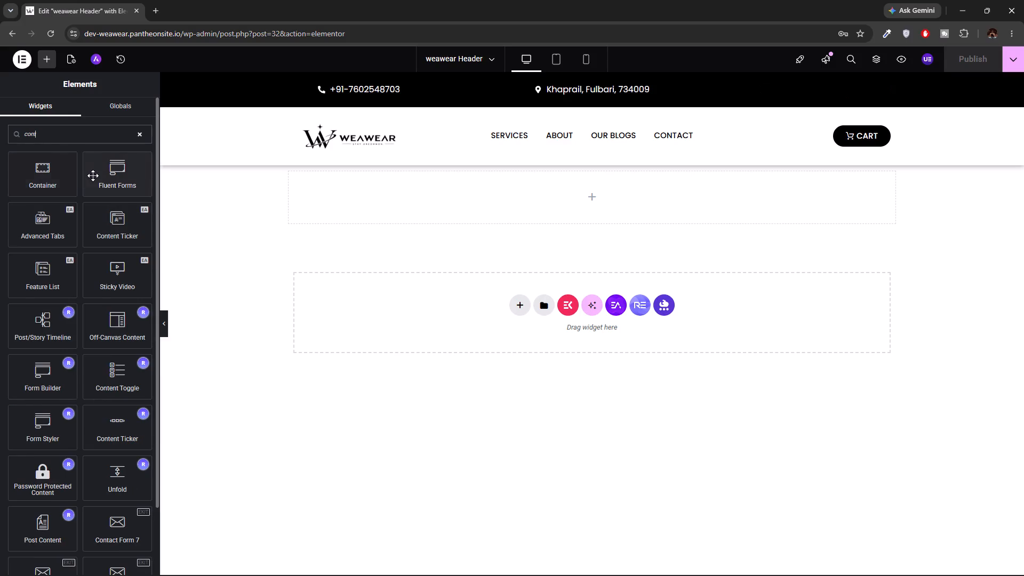
{"action": "type", "text": "ac"}
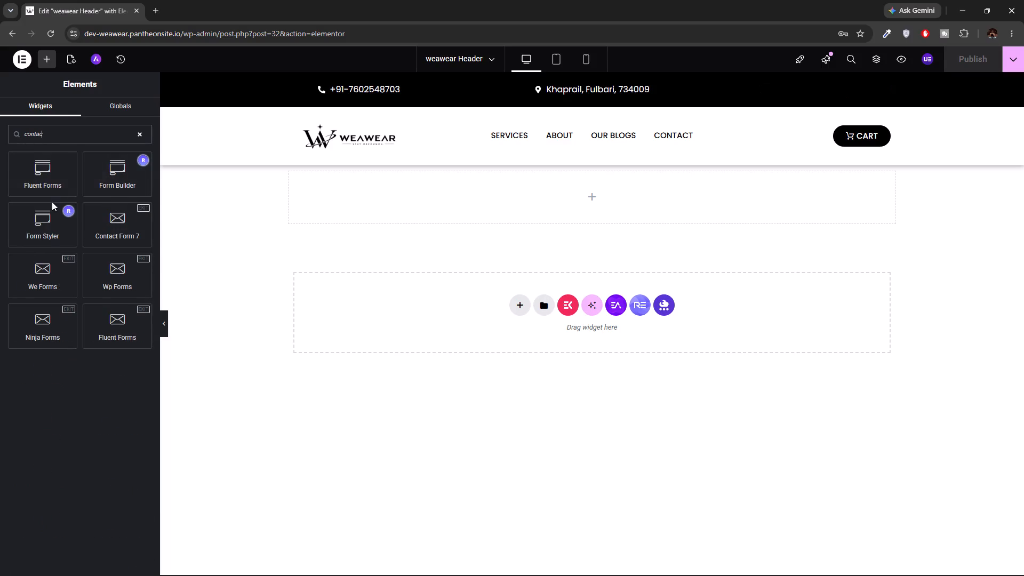
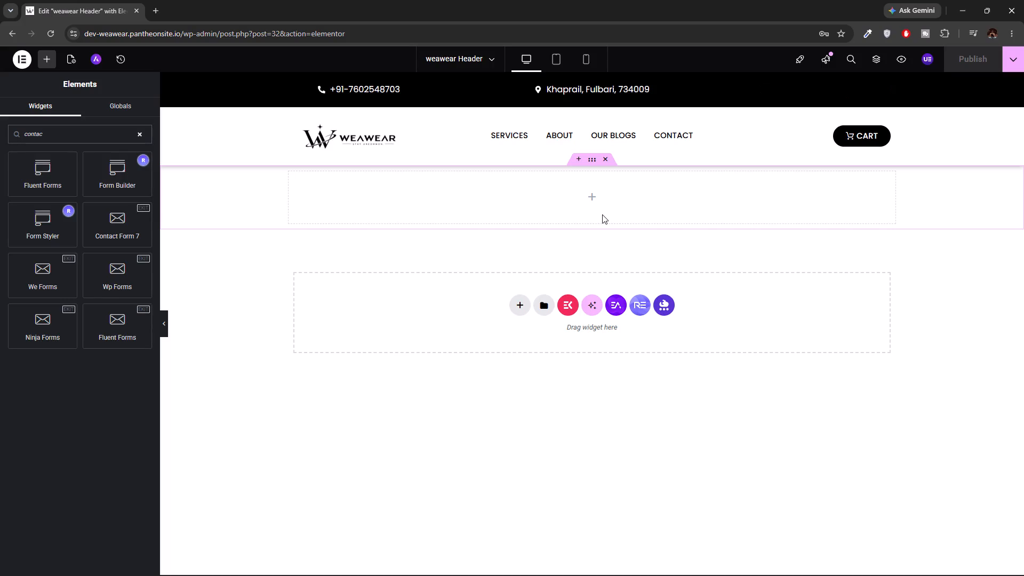
Search the Elementor widgets for "ima" and add an Image widget to the empty container below the header's navigation row.
{"action": "left_click", "coordinate": [53, 62]}
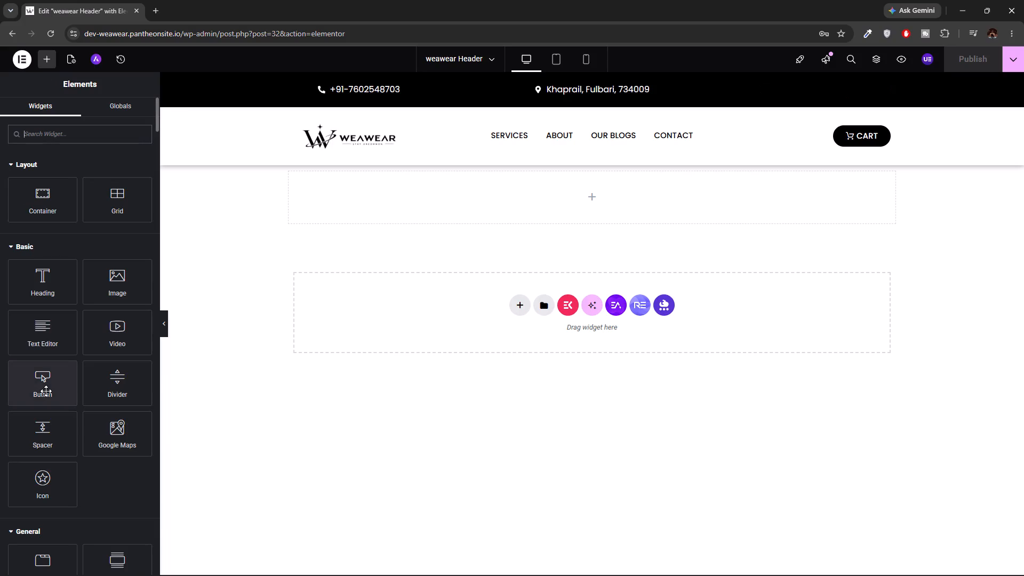
{"action": "scroll", "coordinate": [80, 469], "scroll_direction": "down", "scroll_amount": 4}
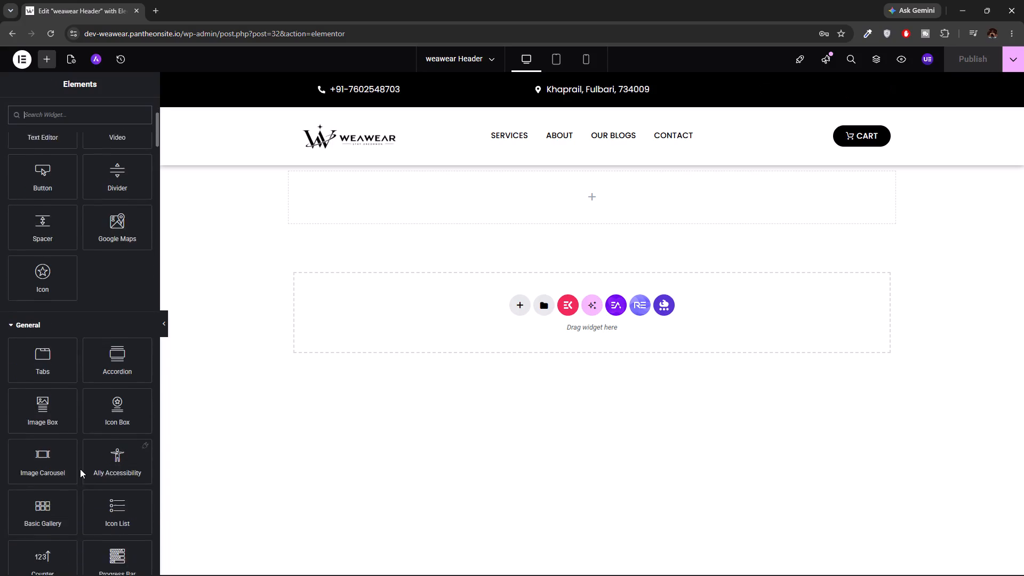
{"action": "scroll", "coordinate": [80, 469], "scroll_direction": "down", "scroll_amount": 3}
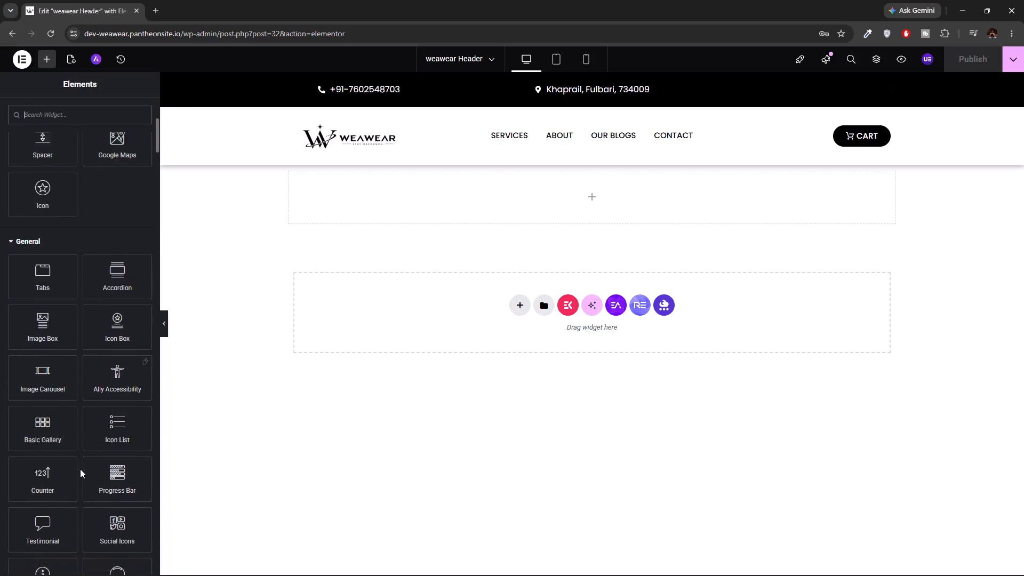
{"action": "scroll", "coordinate": [80, 469], "scroll_direction": "down", "scroll_amount": 3}
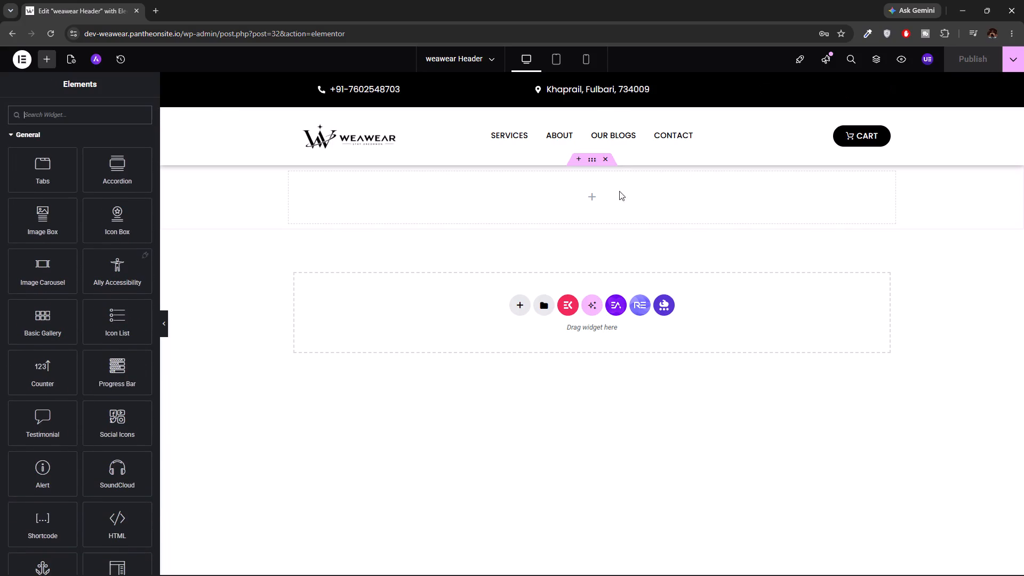
{"action": "left_click", "coordinate": [590, 197]}
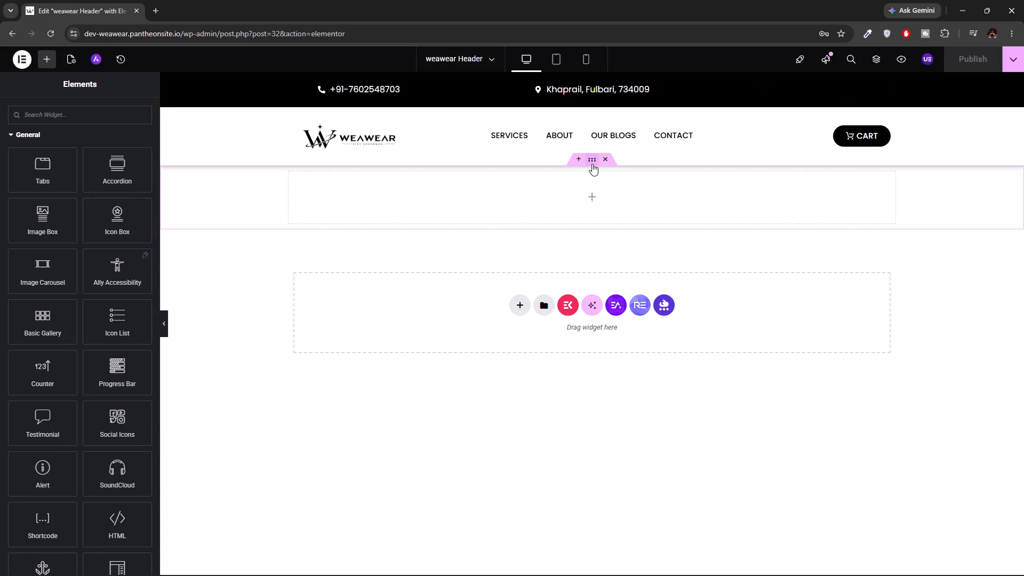
{"action": "left_click", "coordinate": [592, 164]}
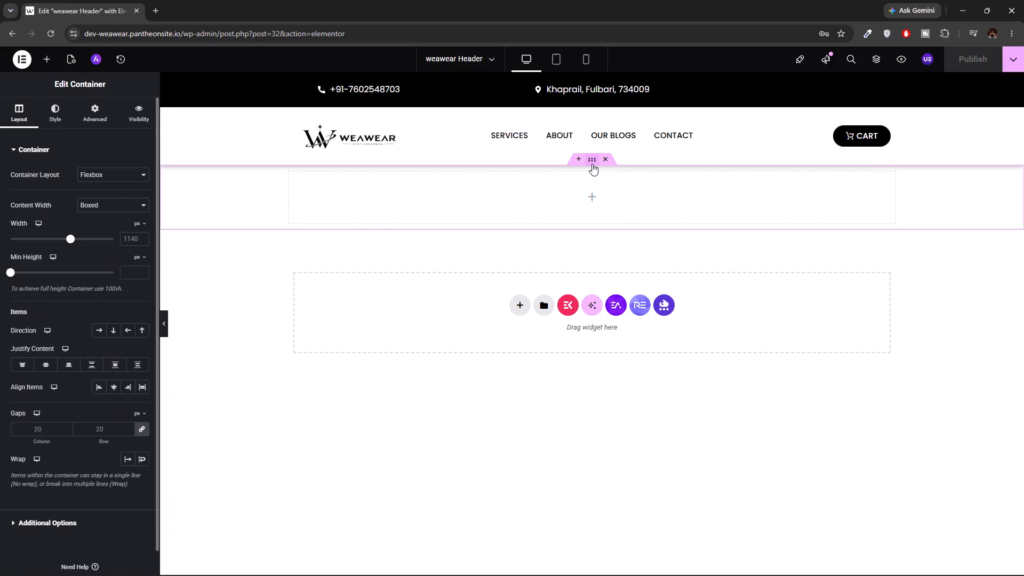
{"action": "left_click", "coordinate": [592, 164]}
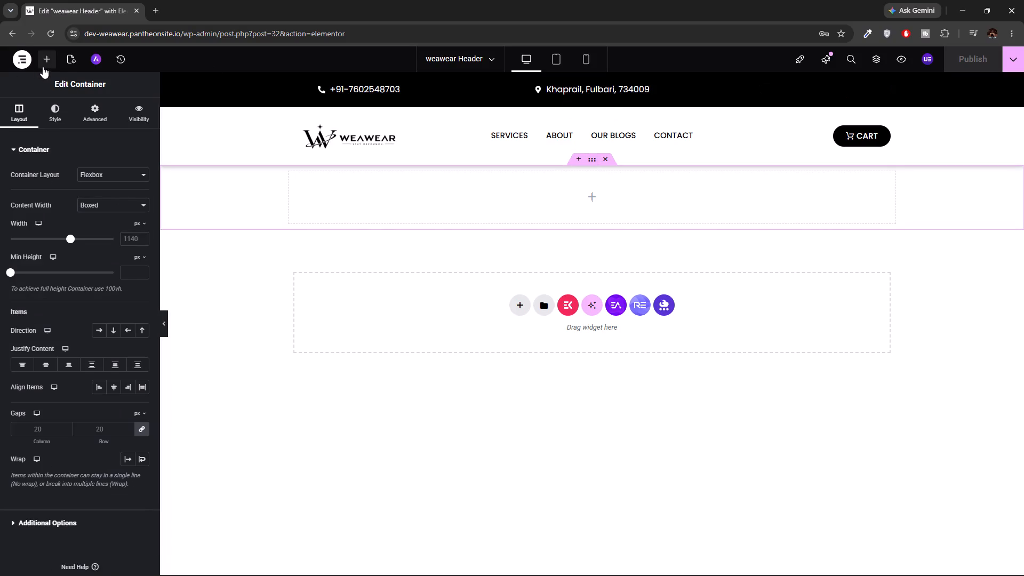
{"action": "left_click", "coordinate": [49, 65]}
{"action": "left_click", "coordinate": [55, 127]}
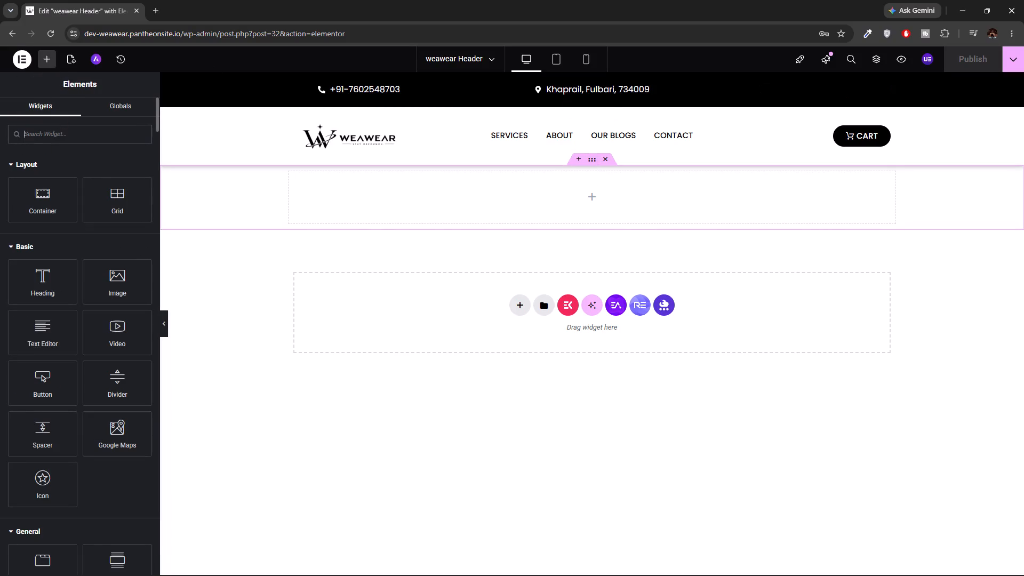
{"action": "key", "text": "i"}
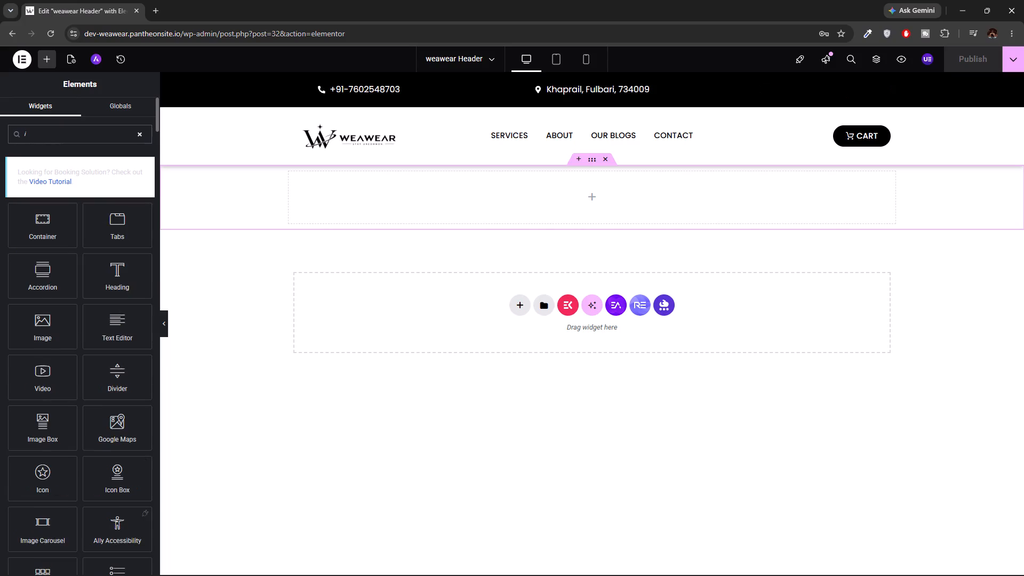
{"action": "type", "text": "ma"}
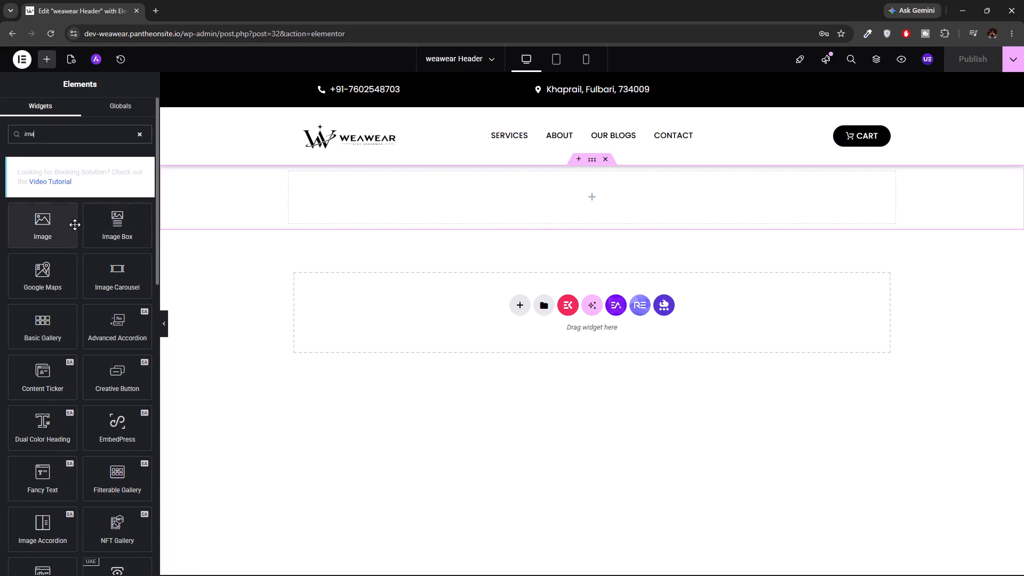
{"action": "left_click_drag", "start_coordinate": [75, 225], "coordinate": [356, 191]}
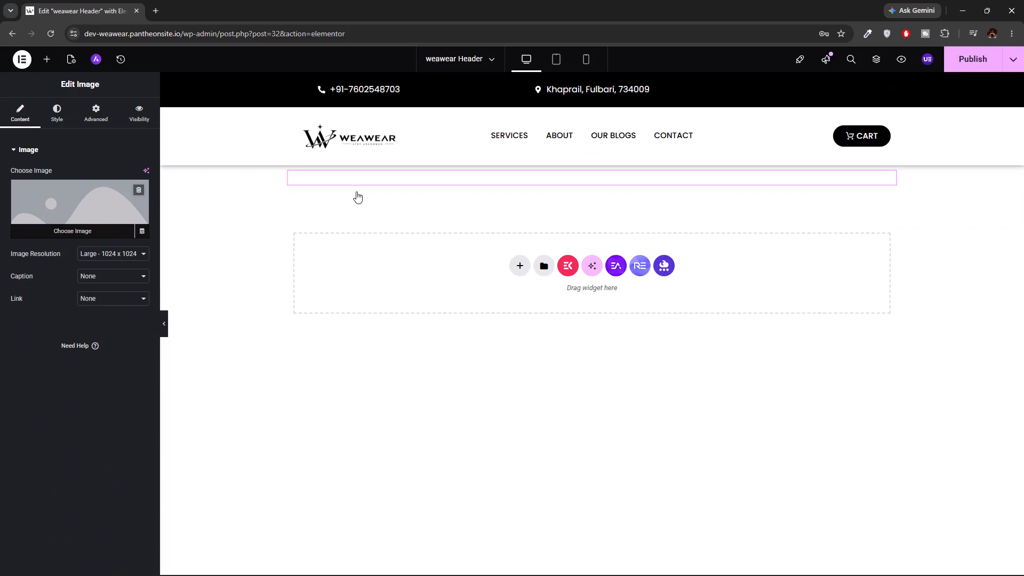
{"action": "scroll", "coordinate": [356, 184], "scroll_direction": "down", "scroll_amount": 4}
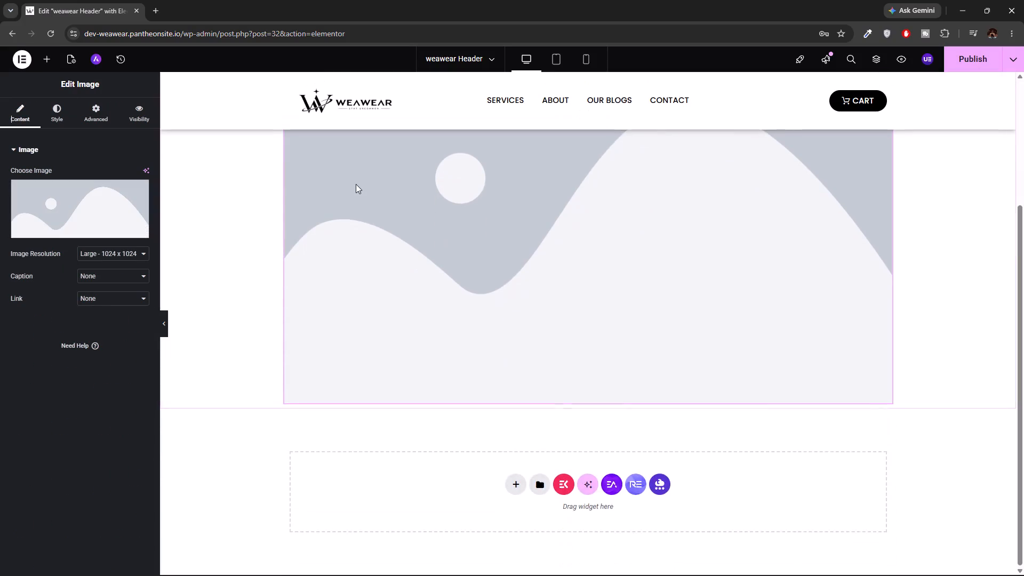
{"action": "scroll", "coordinate": [356, 184], "scroll_direction": "up", "scroll_amount": 5}
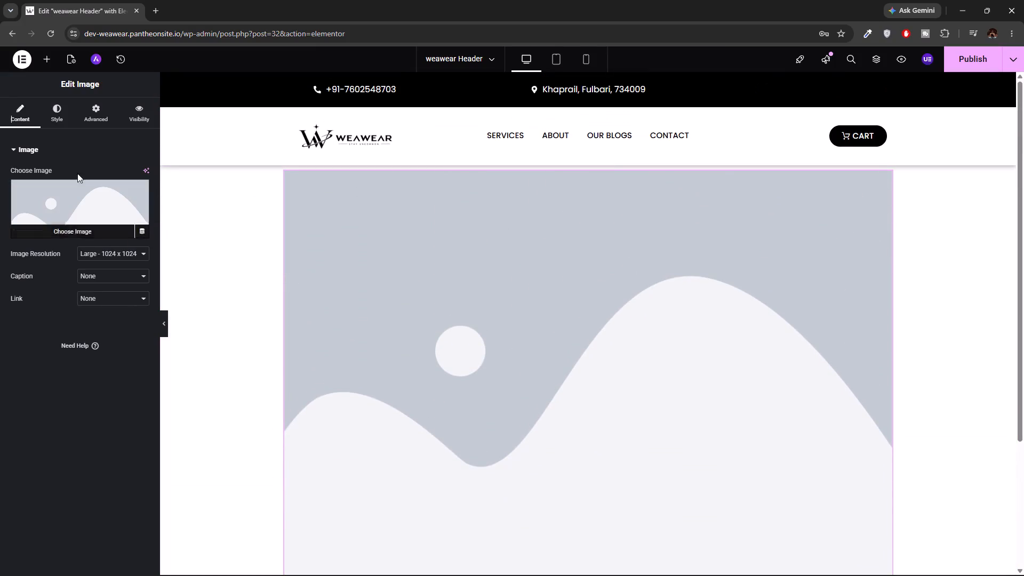
{"action": "left_click", "coordinate": [55, 111]}
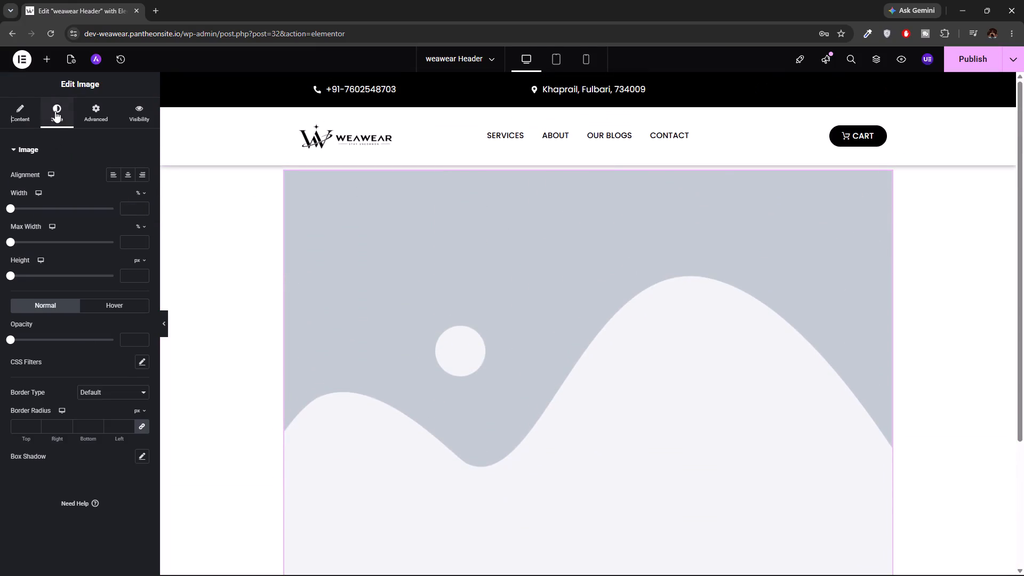
{"action": "left_click", "coordinate": [18, 114]}
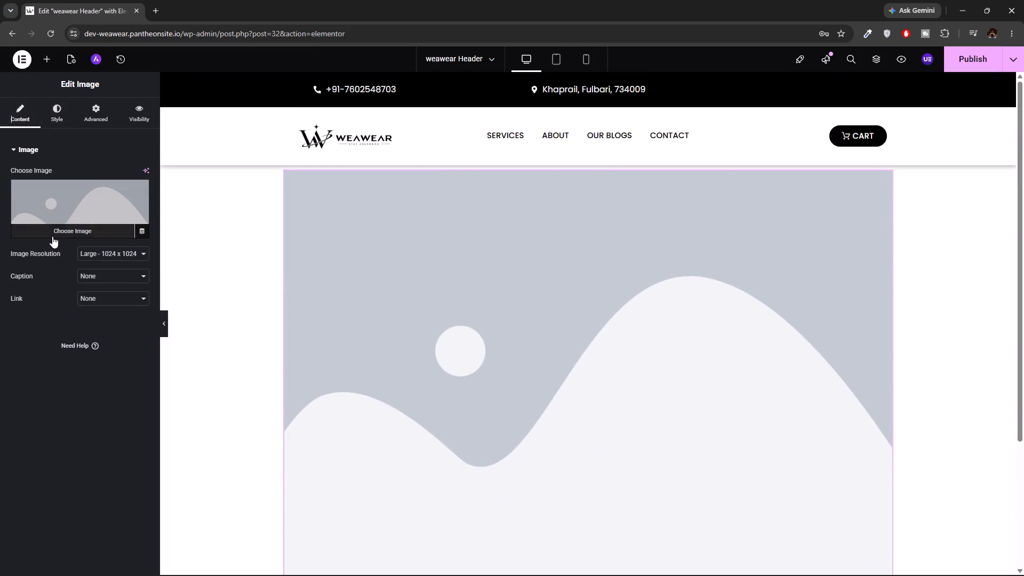
{"action": "left_click", "coordinate": [112, 230]}
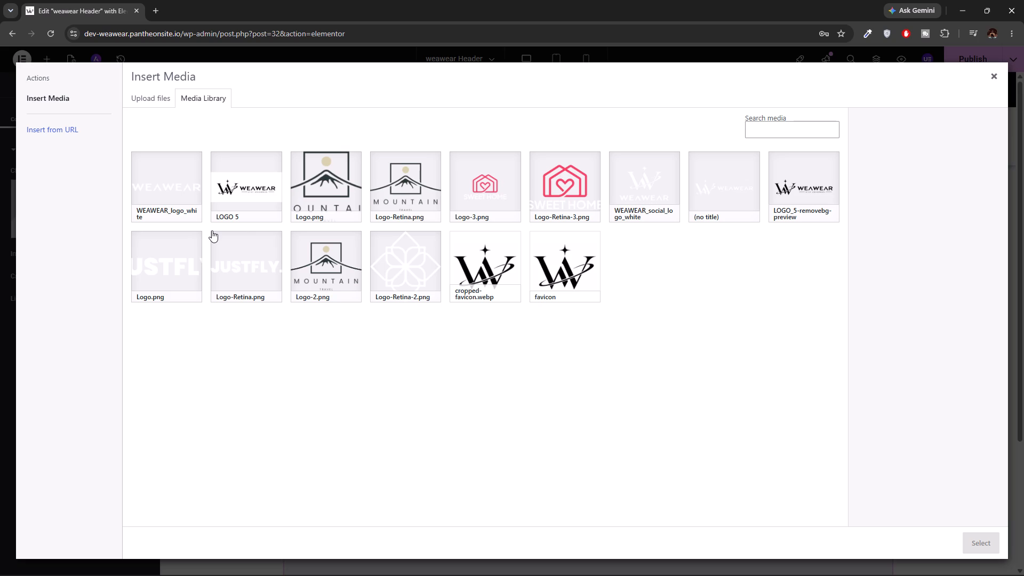
{"action": "left_click", "coordinate": [148, 98]}
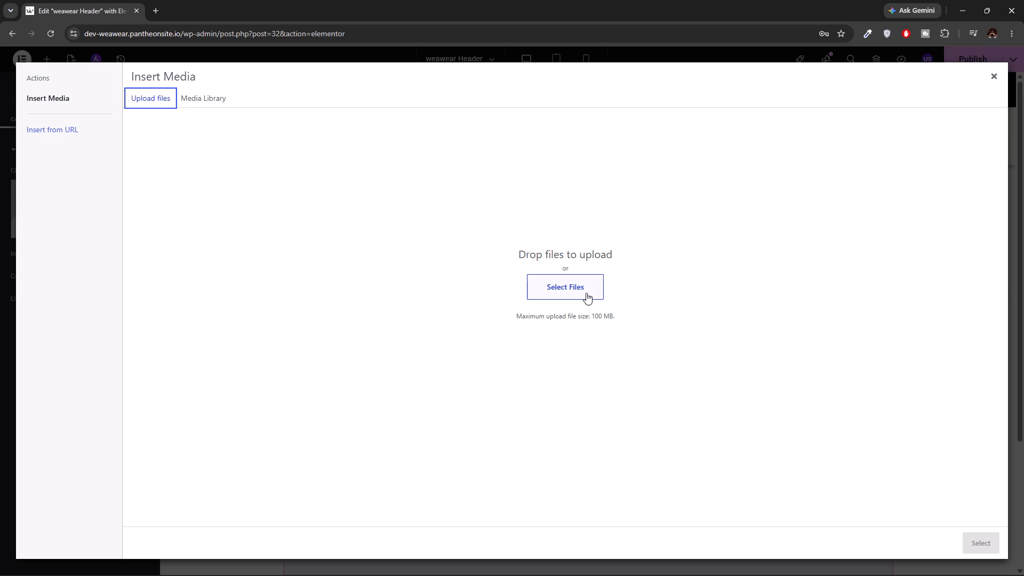
{"action": "left_click", "coordinate": [586, 293]}
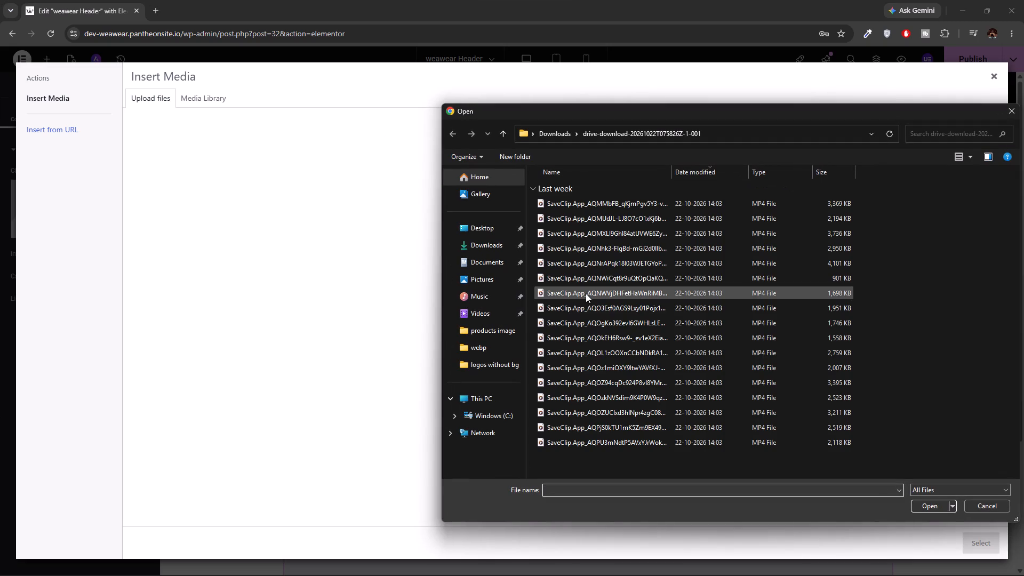
{"action": "left_click", "coordinate": [499, 242]}
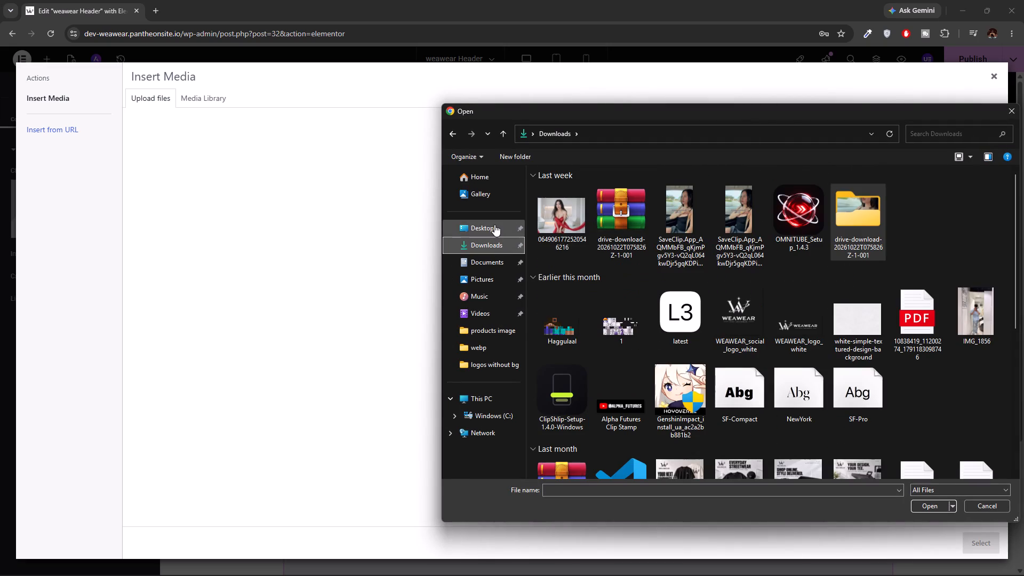
{"action": "left_click", "coordinate": [494, 225]}
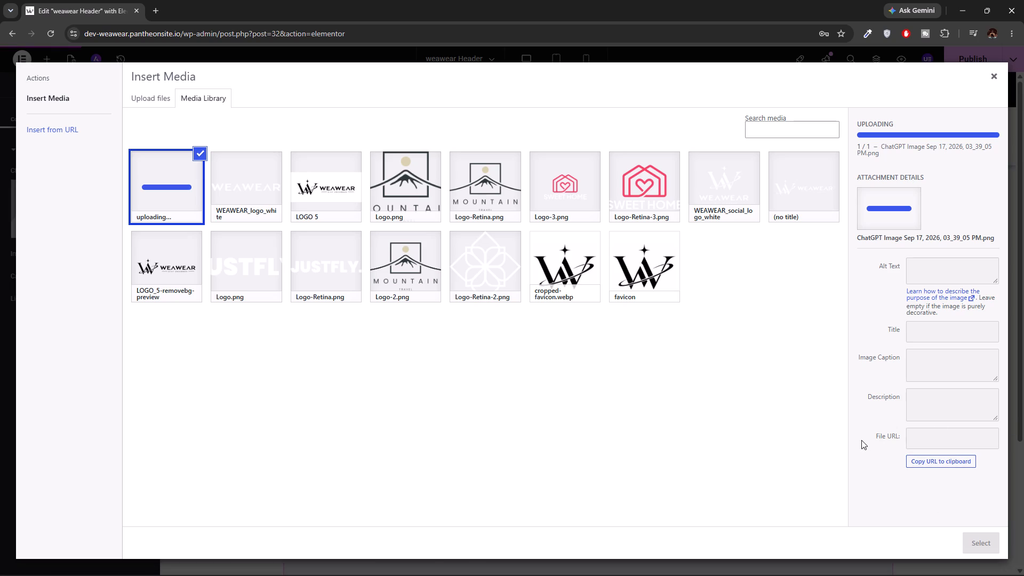
Insert the uploaded WEAWEAR brand image into the Image widget.
{"action": "left_click", "coordinate": [797, 441]}
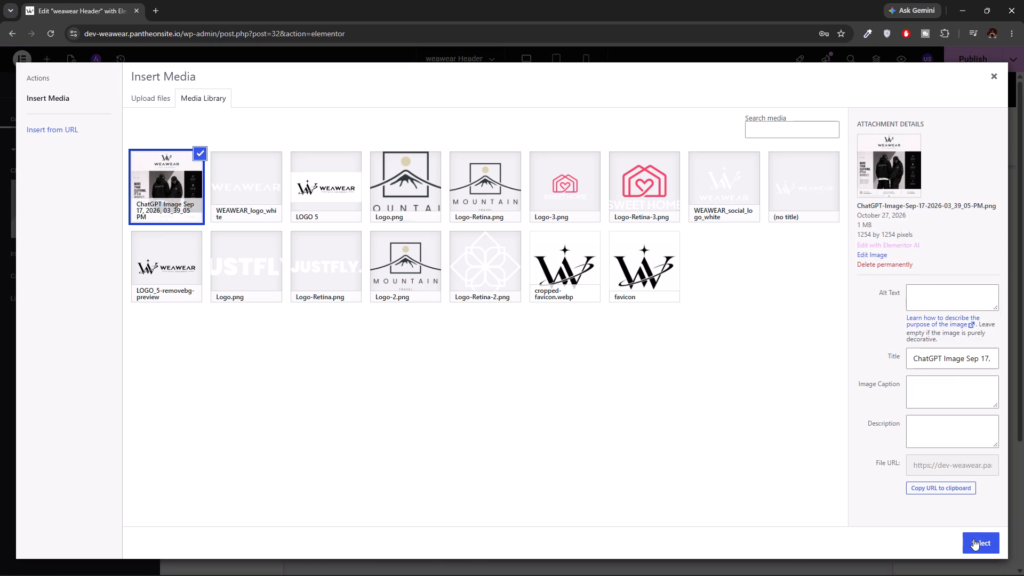
{"action": "left_click", "coordinate": [973, 539]}
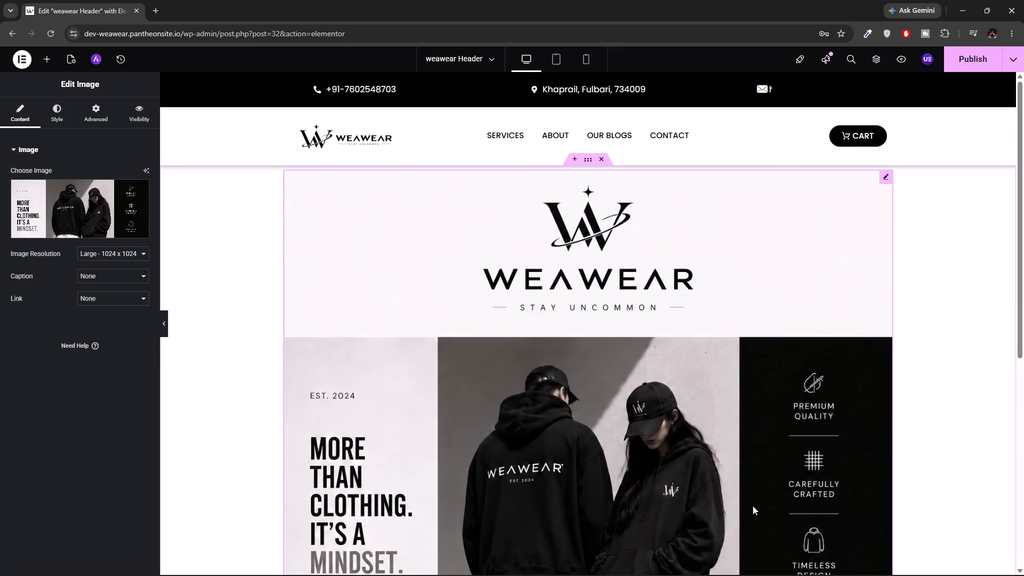
Set the brand image's resolution to Full.
{"action": "scroll", "coordinate": [753, 506], "scroll_direction": "down", "scroll_amount": 5}
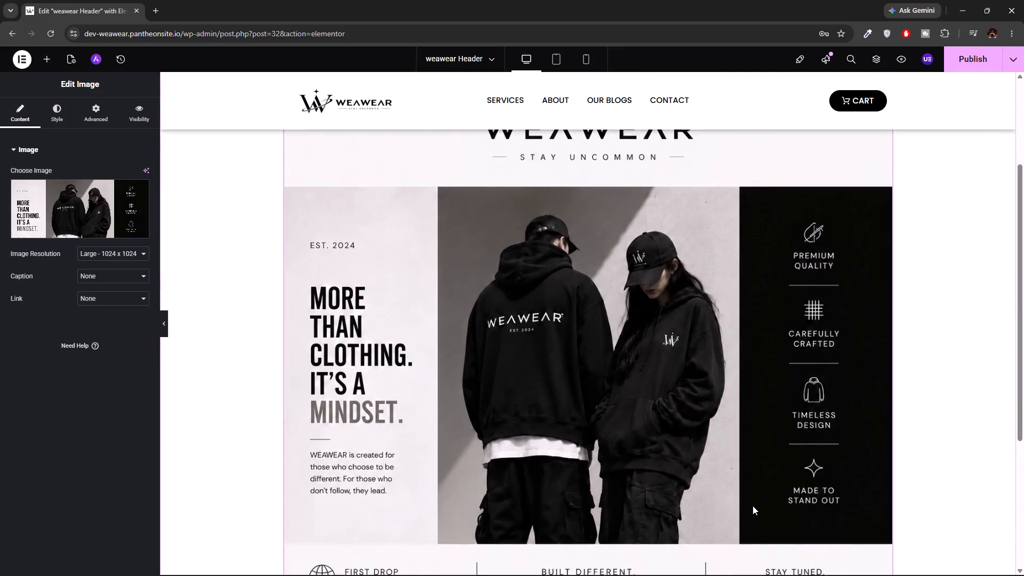
{"action": "scroll", "coordinate": [753, 506], "scroll_direction": "down", "scroll_amount": 2}
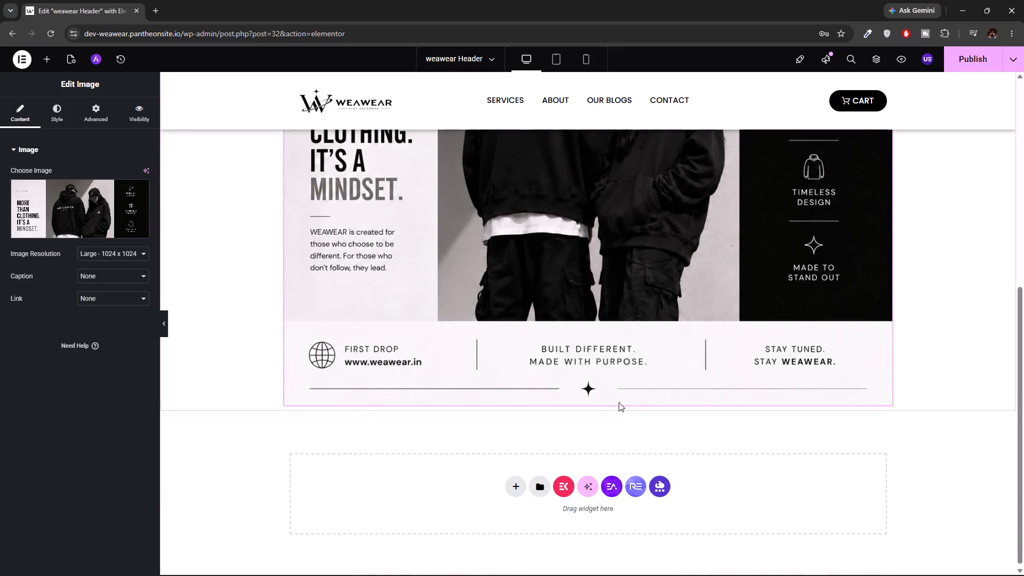
{"action": "scroll", "coordinate": [593, 334], "scroll_direction": "up", "scroll_amount": 5}
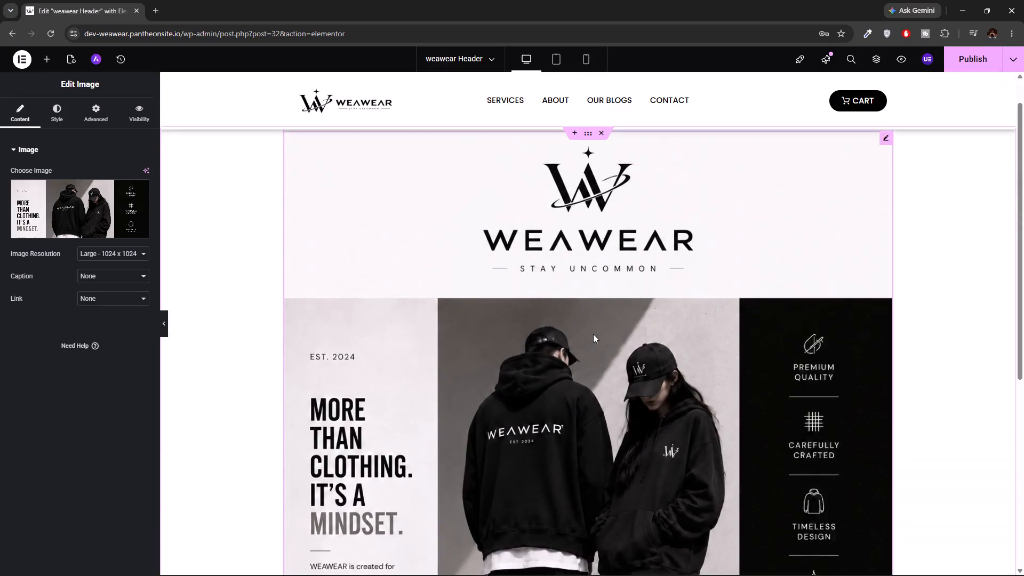
{"action": "scroll", "coordinate": [593, 334], "scroll_direction": "up", "scroll_amount": 2}
{"action": "left_click", "coordinate": [127, 255]}
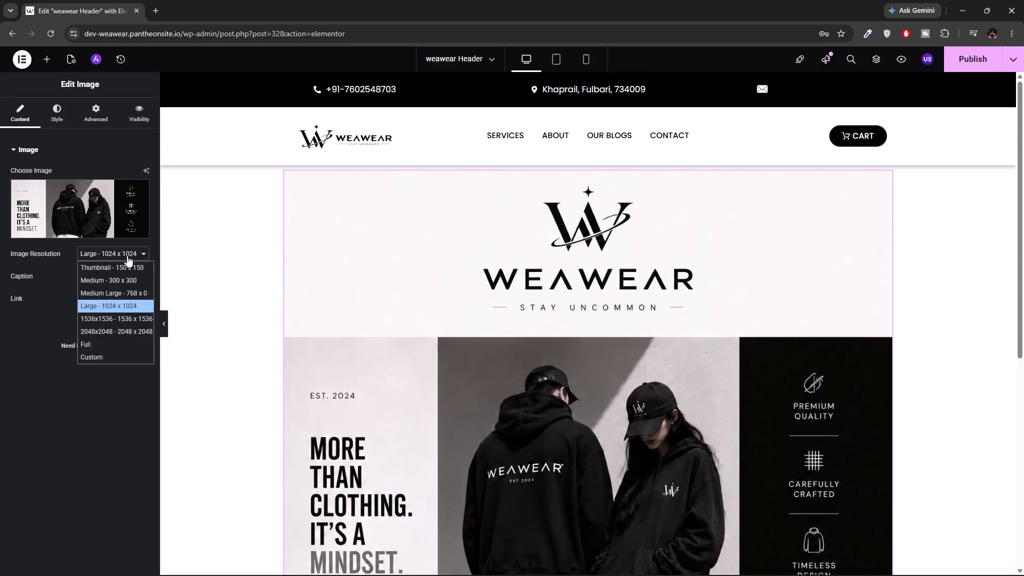
{"action": "left_click", "coordinate": [98, 350]}
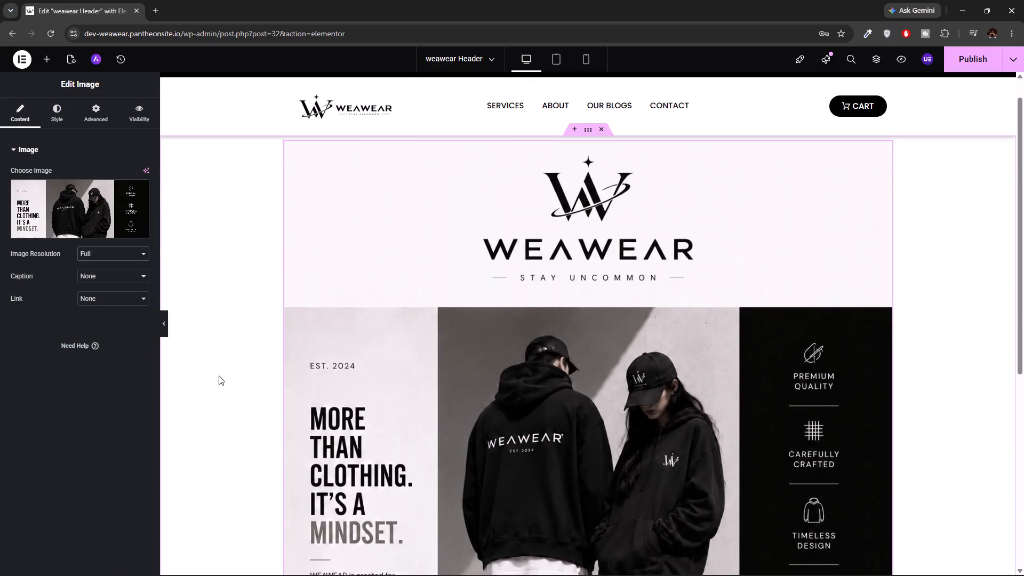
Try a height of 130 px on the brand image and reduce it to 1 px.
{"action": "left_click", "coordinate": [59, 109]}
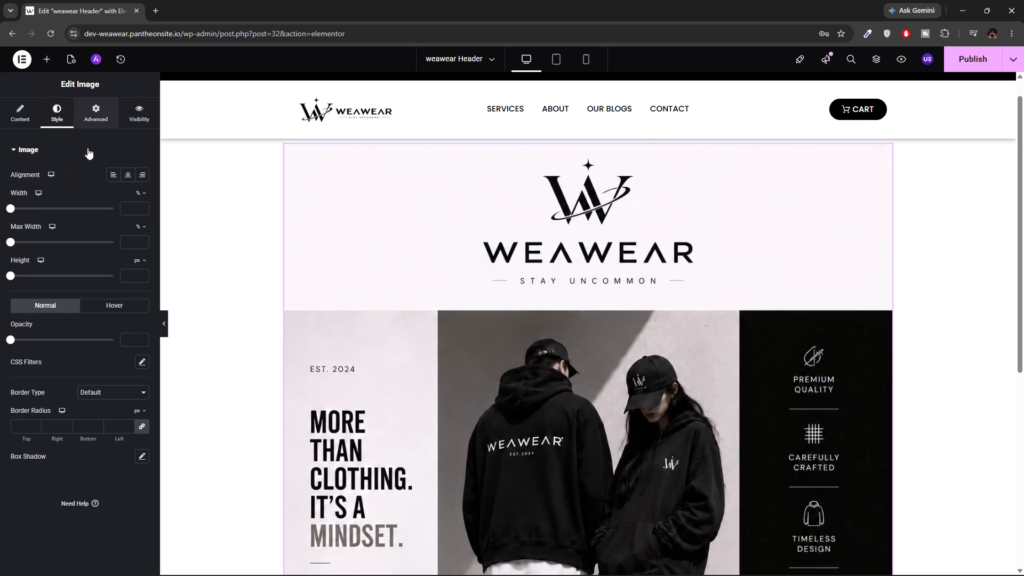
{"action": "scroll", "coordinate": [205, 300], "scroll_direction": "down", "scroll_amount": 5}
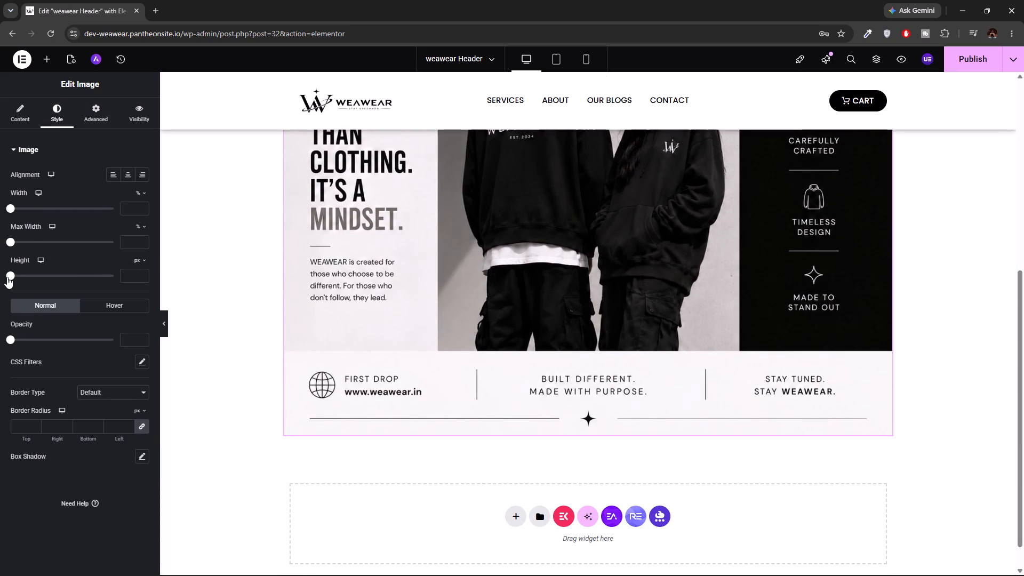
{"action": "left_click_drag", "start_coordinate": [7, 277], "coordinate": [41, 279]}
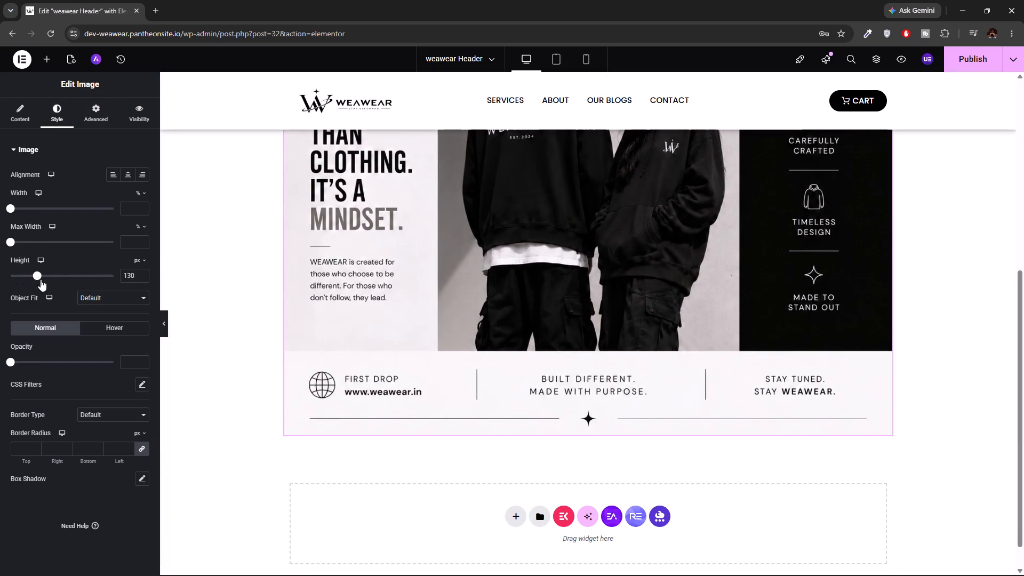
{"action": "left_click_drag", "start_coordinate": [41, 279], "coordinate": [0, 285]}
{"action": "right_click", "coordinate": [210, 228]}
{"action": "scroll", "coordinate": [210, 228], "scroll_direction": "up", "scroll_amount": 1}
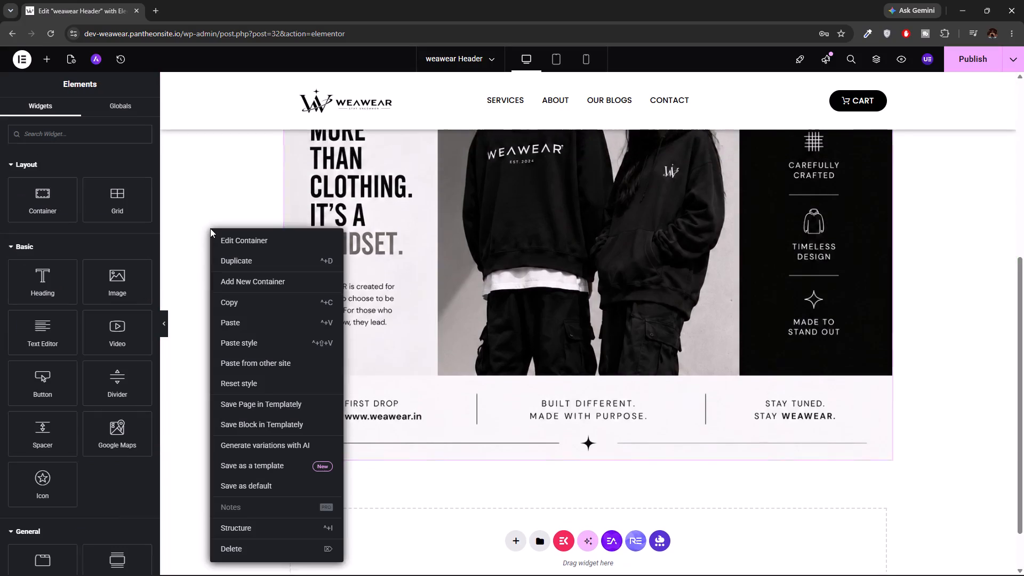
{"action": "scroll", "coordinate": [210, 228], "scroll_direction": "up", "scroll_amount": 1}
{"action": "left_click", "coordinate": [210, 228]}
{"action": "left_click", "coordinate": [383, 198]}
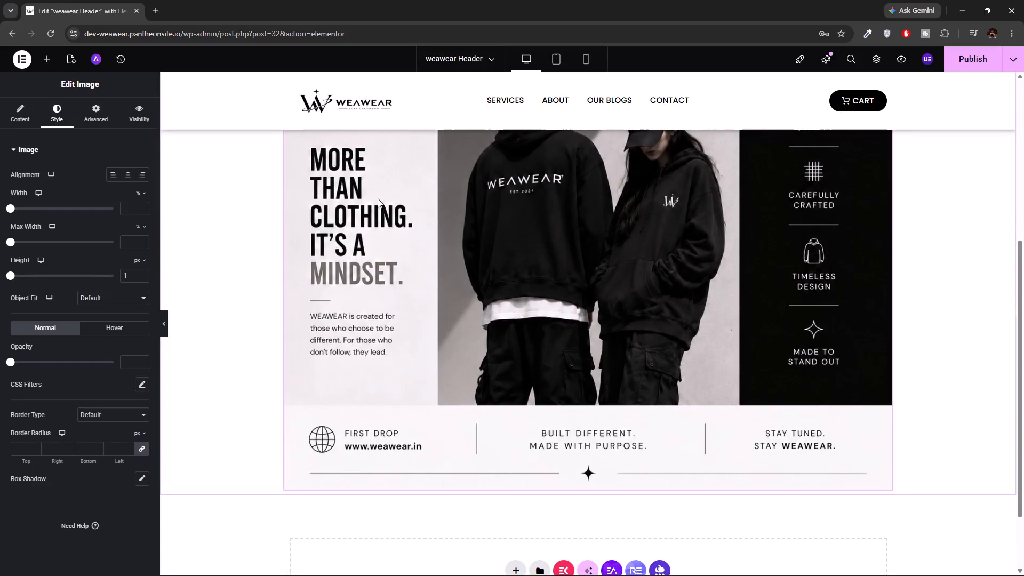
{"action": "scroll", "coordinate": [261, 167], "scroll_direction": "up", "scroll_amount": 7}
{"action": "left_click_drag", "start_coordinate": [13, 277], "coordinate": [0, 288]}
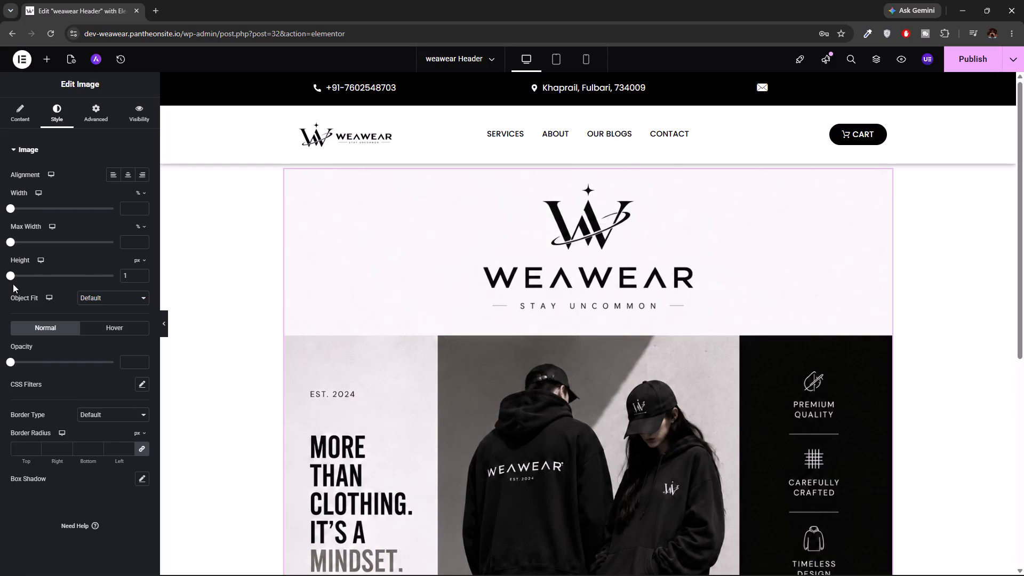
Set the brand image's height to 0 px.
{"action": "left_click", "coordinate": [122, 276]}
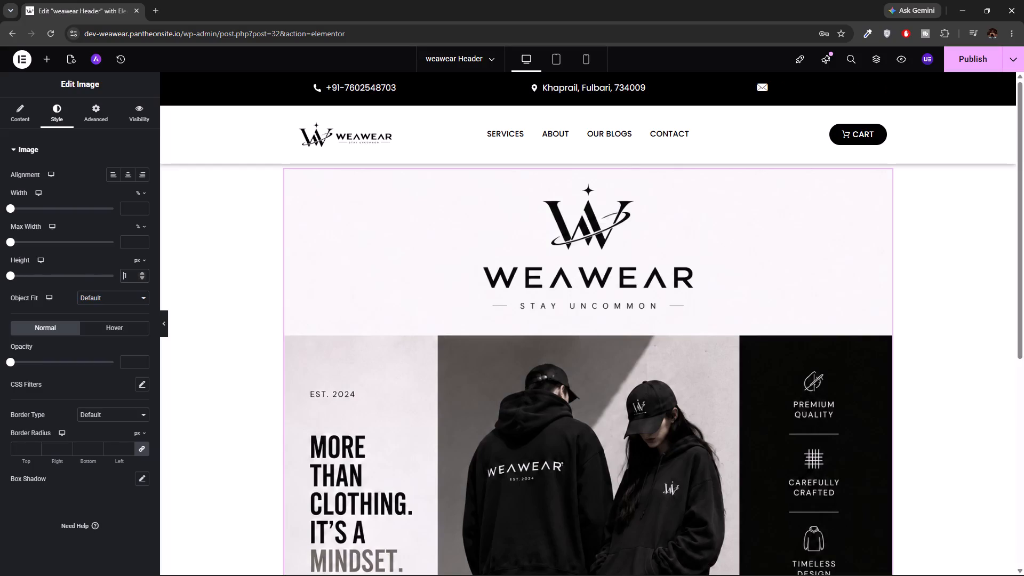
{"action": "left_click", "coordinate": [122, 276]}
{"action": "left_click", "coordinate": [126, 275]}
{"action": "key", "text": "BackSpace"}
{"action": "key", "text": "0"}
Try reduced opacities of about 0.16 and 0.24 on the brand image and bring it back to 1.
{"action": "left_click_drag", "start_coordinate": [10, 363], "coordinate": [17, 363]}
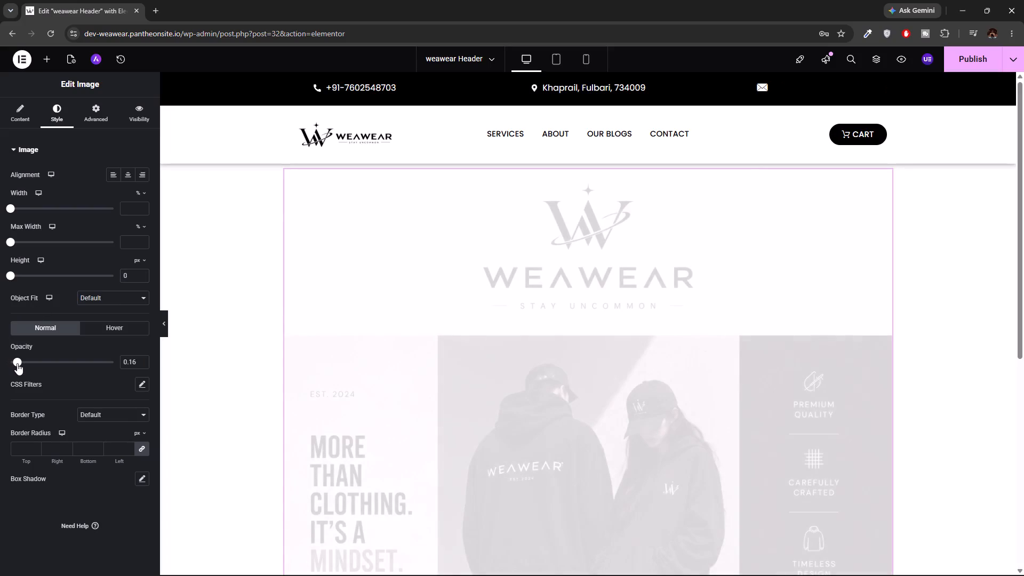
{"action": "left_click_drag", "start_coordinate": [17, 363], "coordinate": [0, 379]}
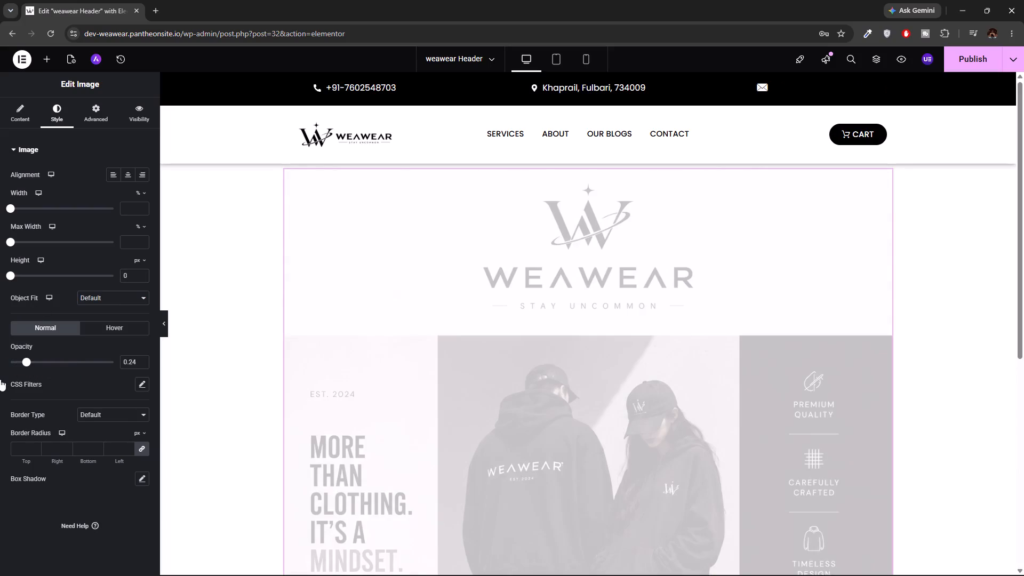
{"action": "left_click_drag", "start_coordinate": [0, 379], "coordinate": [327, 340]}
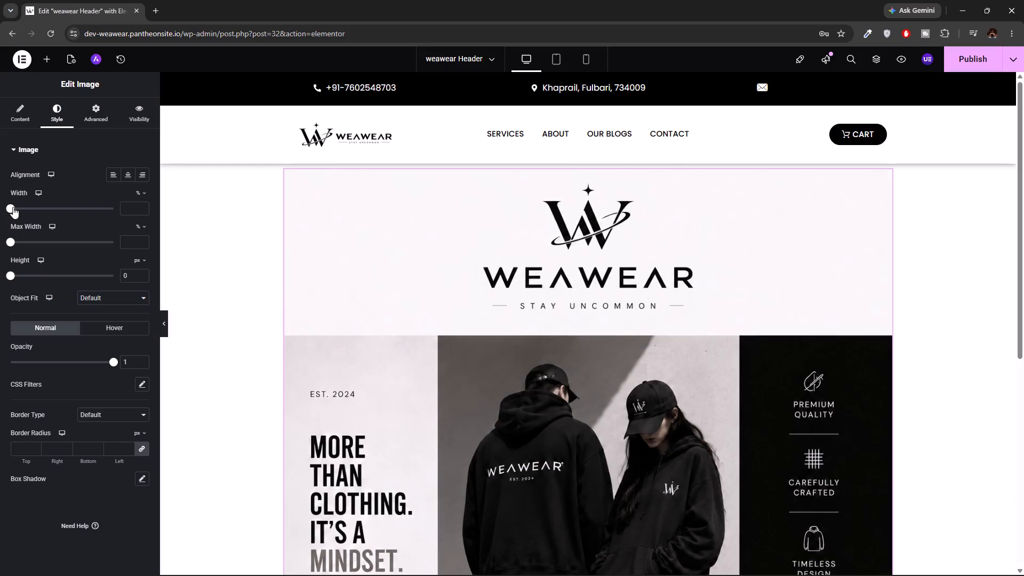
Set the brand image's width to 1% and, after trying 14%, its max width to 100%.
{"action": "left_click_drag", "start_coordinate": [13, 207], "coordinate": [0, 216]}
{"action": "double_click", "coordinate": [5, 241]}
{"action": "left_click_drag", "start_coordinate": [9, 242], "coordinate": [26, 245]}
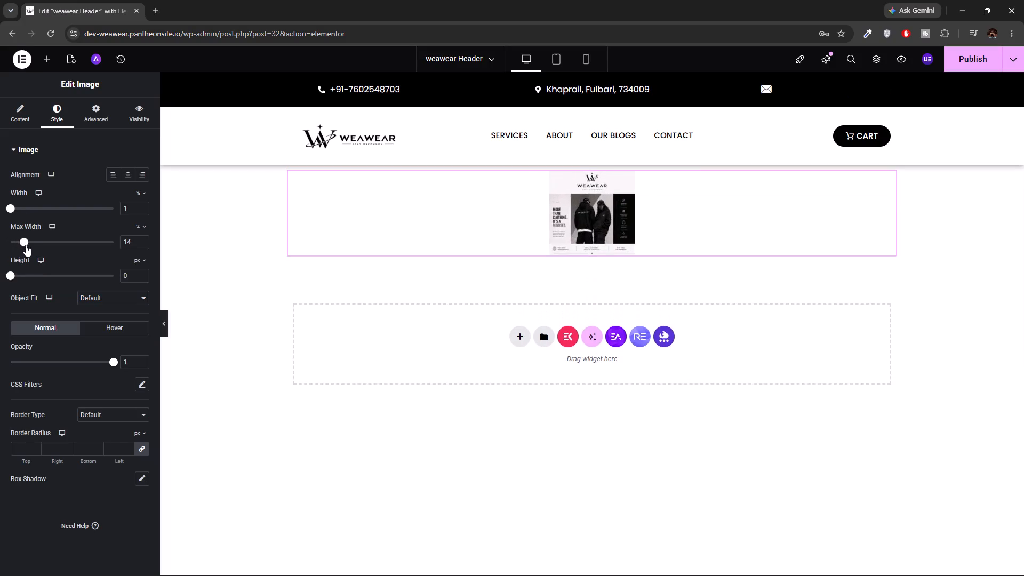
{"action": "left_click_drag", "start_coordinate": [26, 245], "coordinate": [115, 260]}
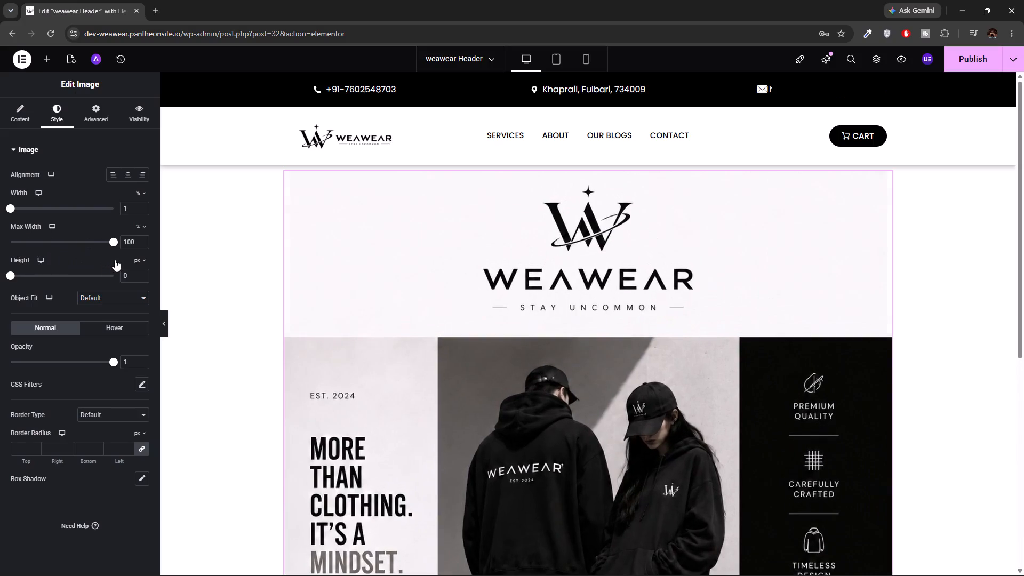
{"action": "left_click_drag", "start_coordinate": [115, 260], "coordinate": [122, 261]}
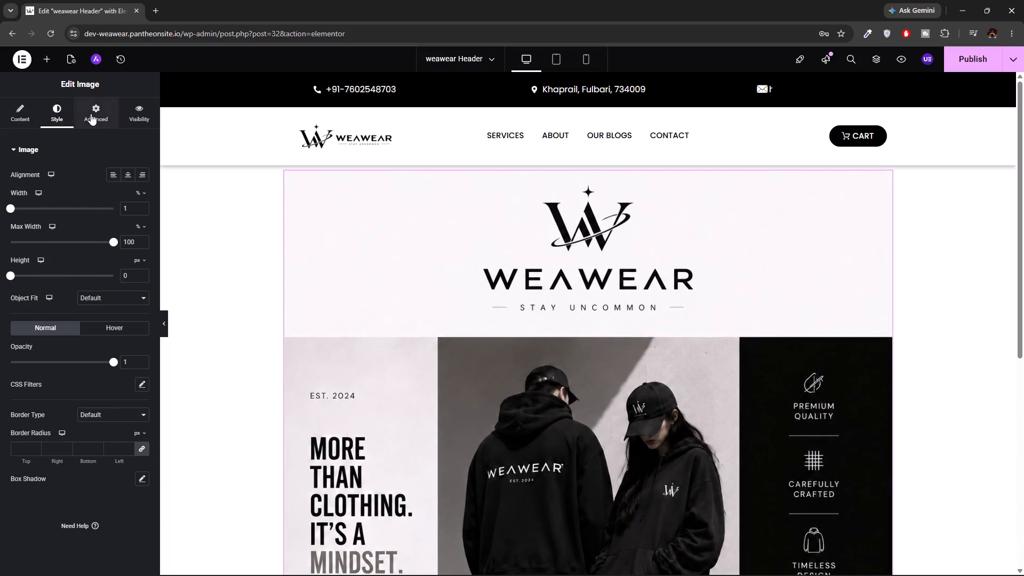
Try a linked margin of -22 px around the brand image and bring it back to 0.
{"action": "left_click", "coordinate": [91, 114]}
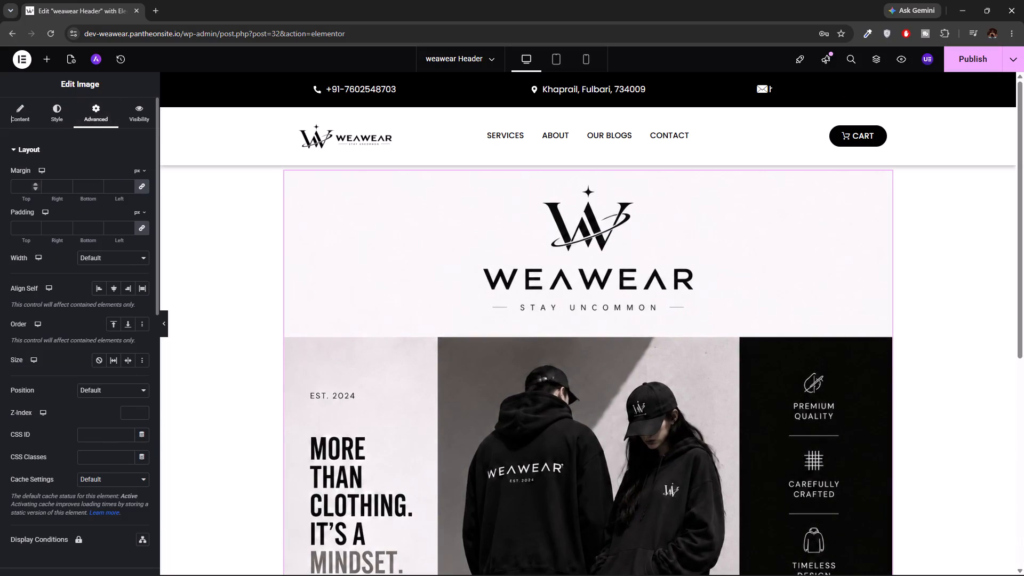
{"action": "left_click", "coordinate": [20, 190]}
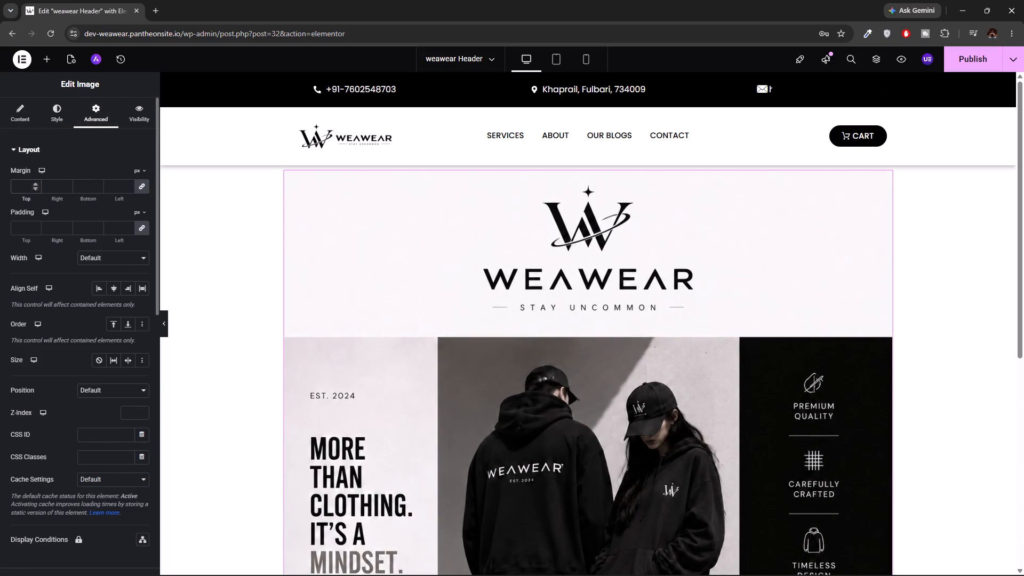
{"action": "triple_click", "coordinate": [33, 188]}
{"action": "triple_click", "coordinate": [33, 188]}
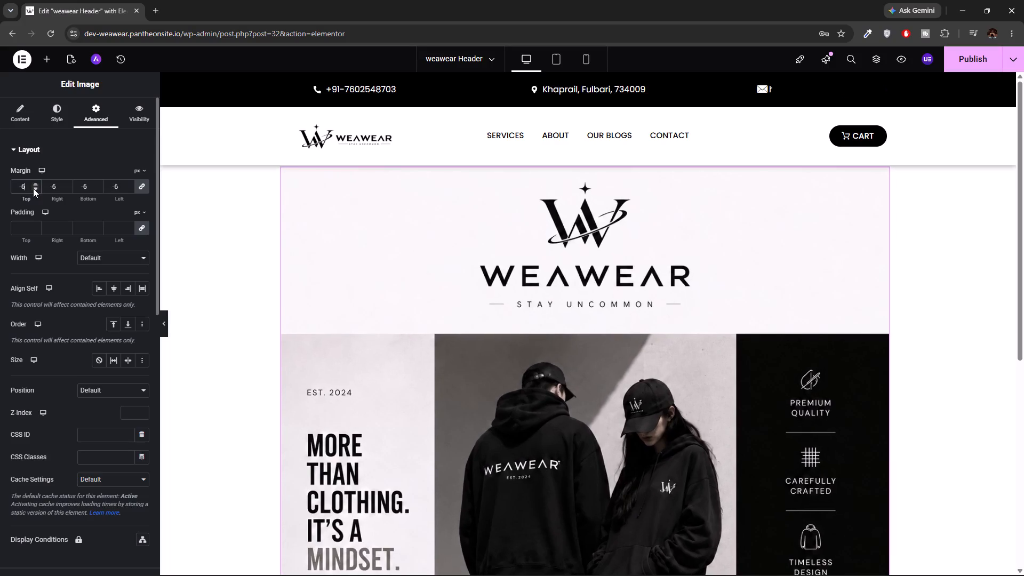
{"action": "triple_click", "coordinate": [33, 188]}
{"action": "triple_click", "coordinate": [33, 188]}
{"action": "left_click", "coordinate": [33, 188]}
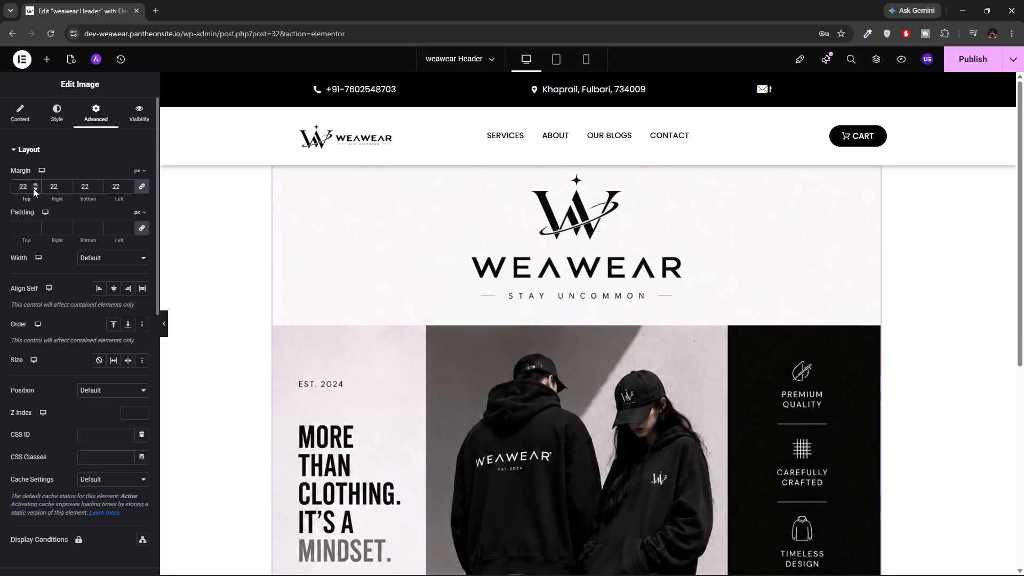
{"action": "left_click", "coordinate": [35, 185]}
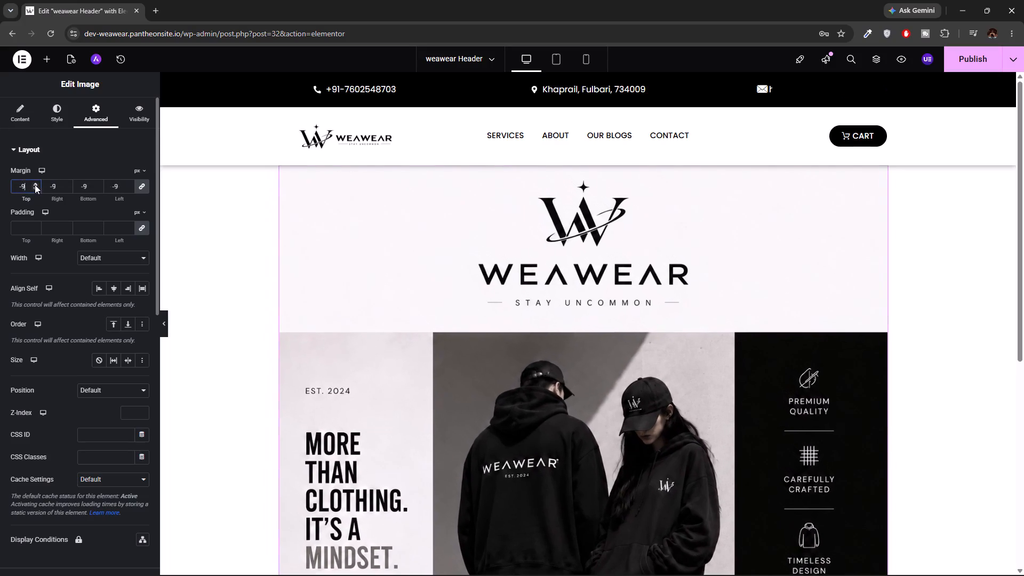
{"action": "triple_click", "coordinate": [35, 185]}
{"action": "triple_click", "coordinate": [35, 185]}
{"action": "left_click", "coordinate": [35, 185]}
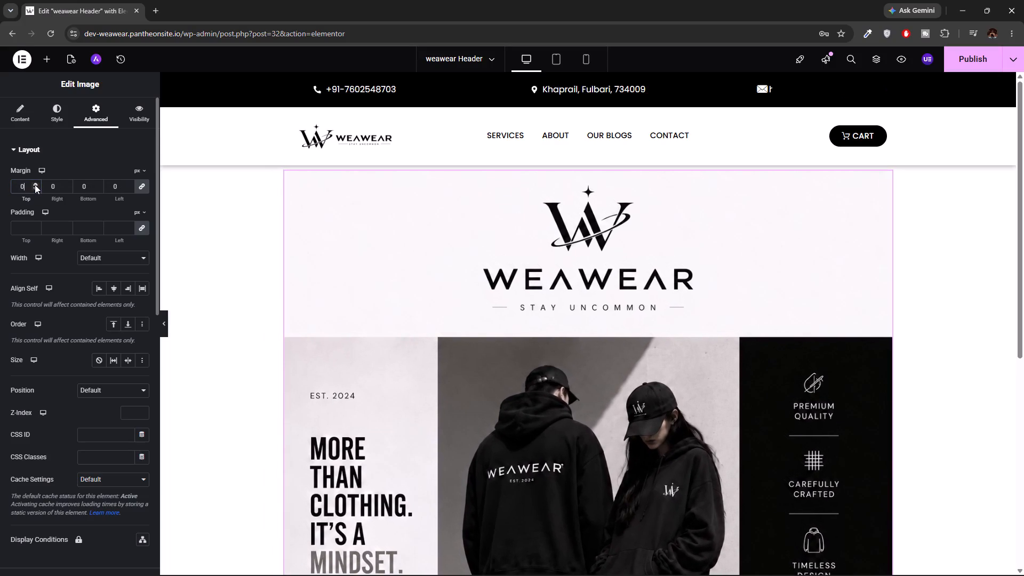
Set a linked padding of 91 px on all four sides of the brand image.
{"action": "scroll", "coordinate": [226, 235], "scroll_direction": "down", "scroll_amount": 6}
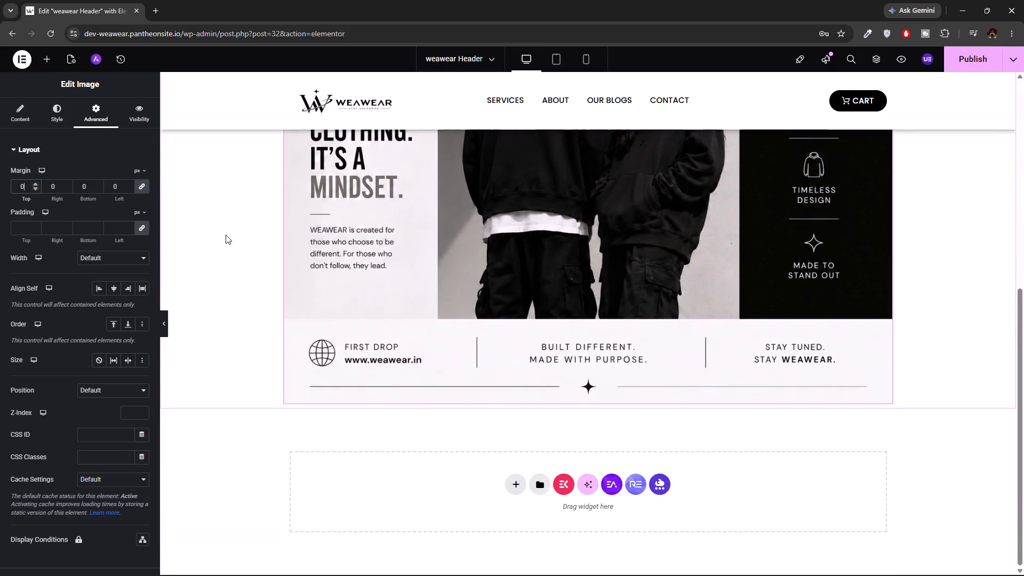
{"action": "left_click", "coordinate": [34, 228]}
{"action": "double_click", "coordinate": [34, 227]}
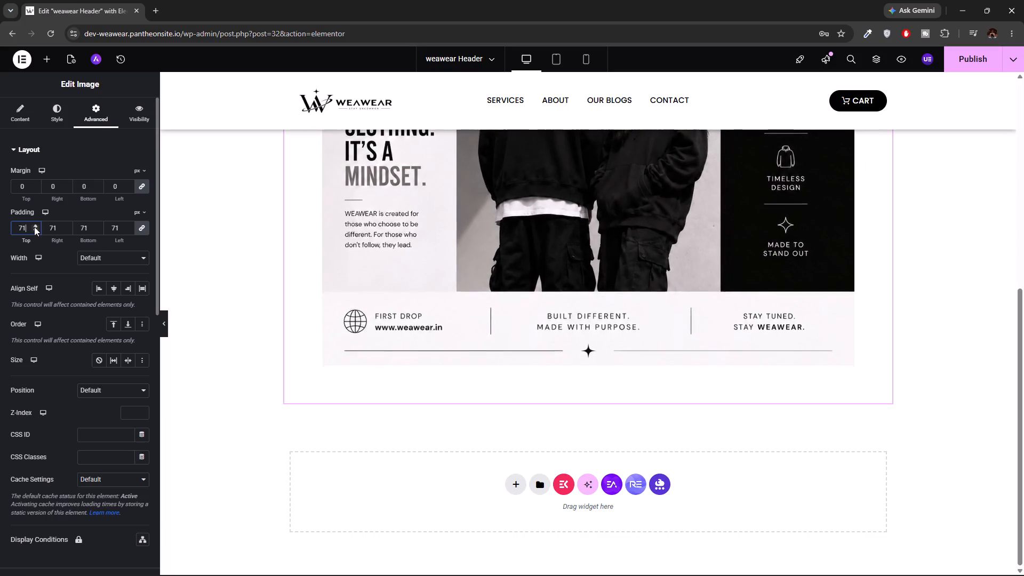
Delete the container holding the brand image below the header's navigation row.
{"action": "scroll", "coordinate": [217, 201], "scroll_direction": "up", "scroll_amount": 2}
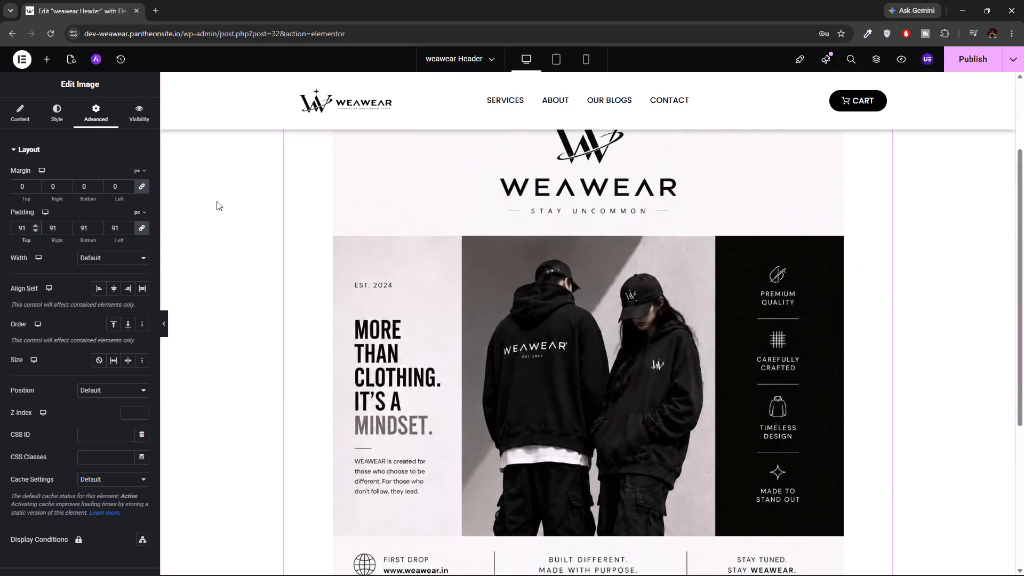
{"action": "scroll", "coordinate": [217, 201], "scroll_direction": "up", "scroll_amount": 5}
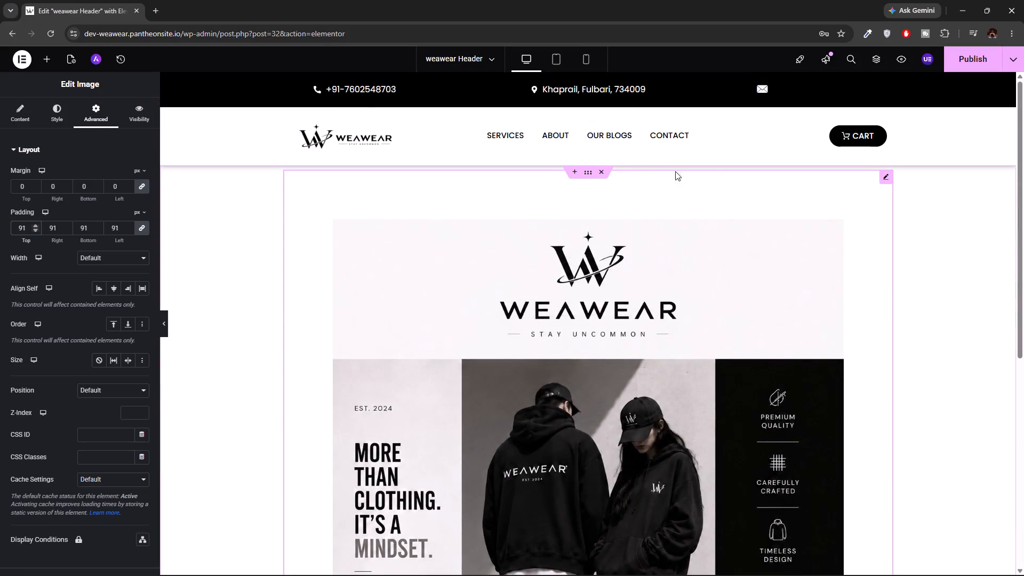
{"action": "left_click", "coordinate": [604, 171]}
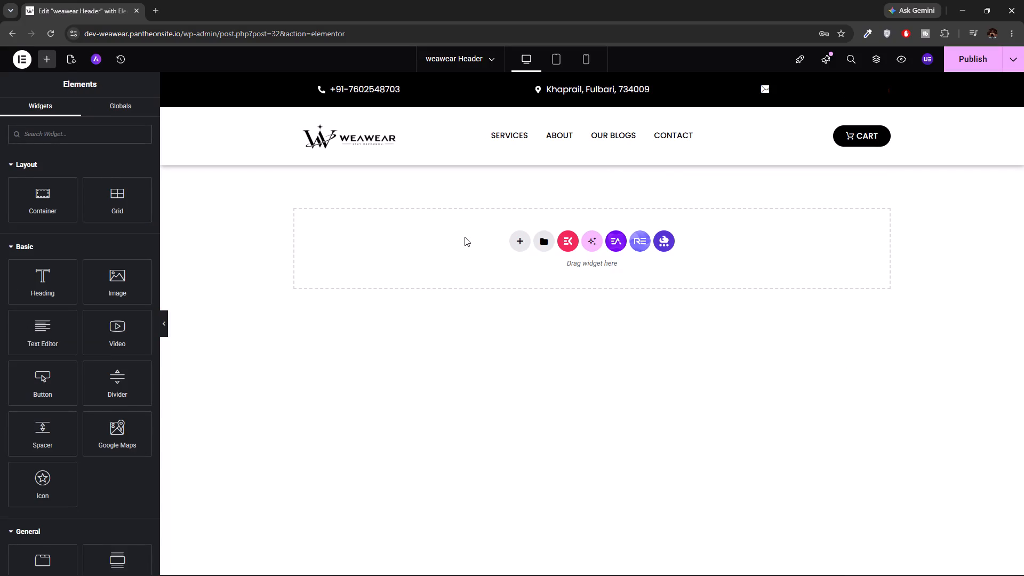
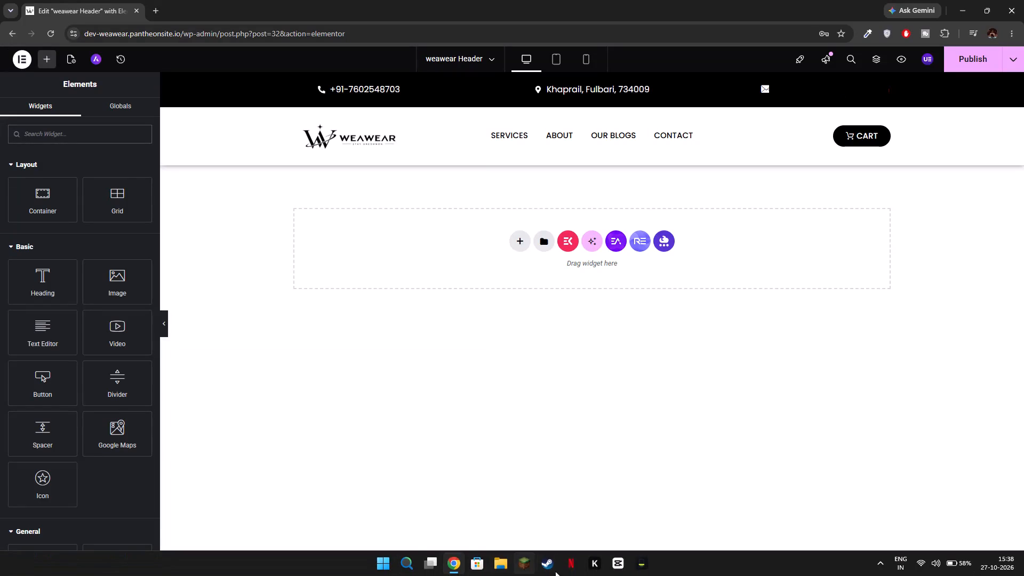
Launch the pinned desktop app marked with a K.
{"action": "left_click", "coordinate": [595, 573]}
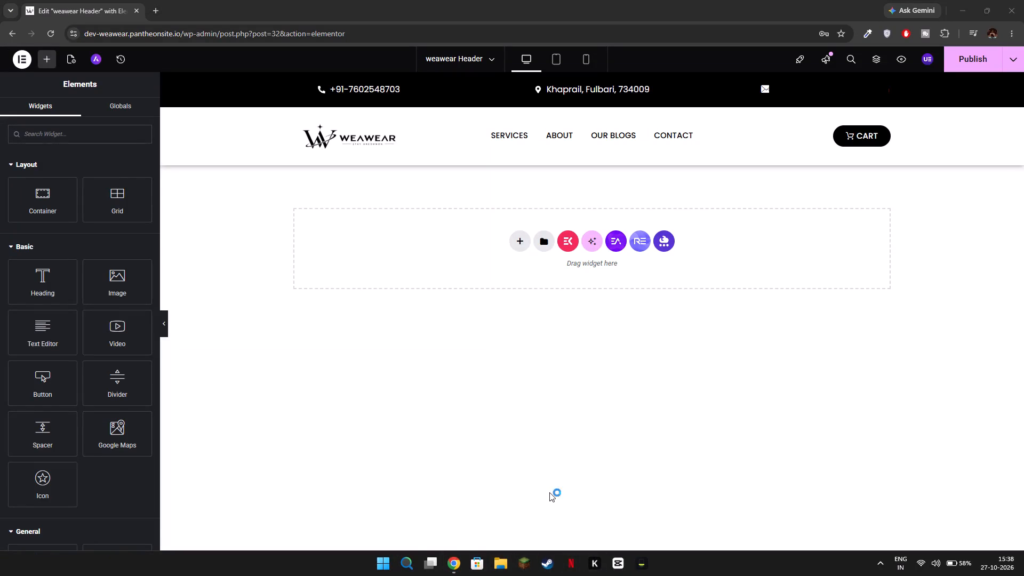
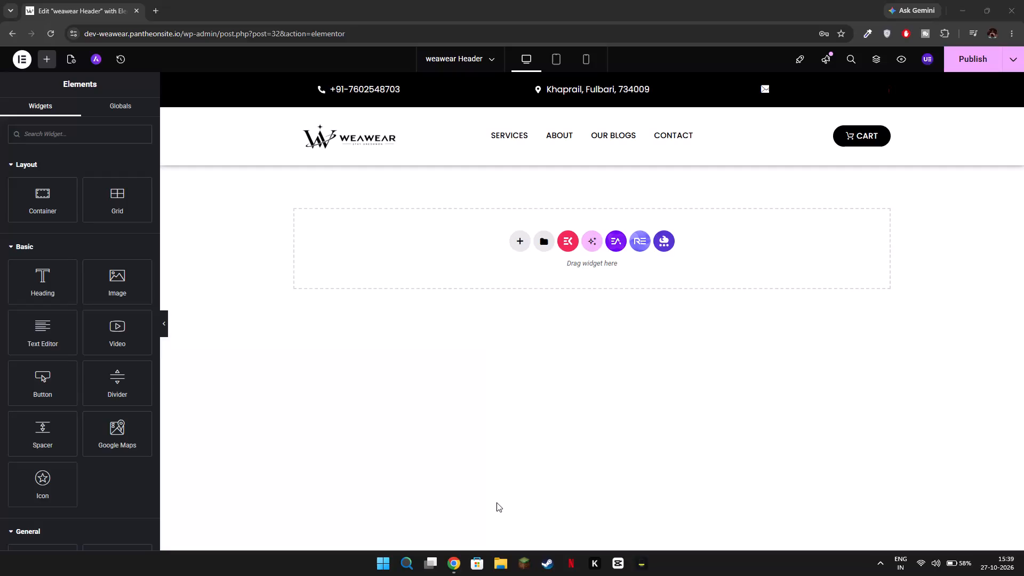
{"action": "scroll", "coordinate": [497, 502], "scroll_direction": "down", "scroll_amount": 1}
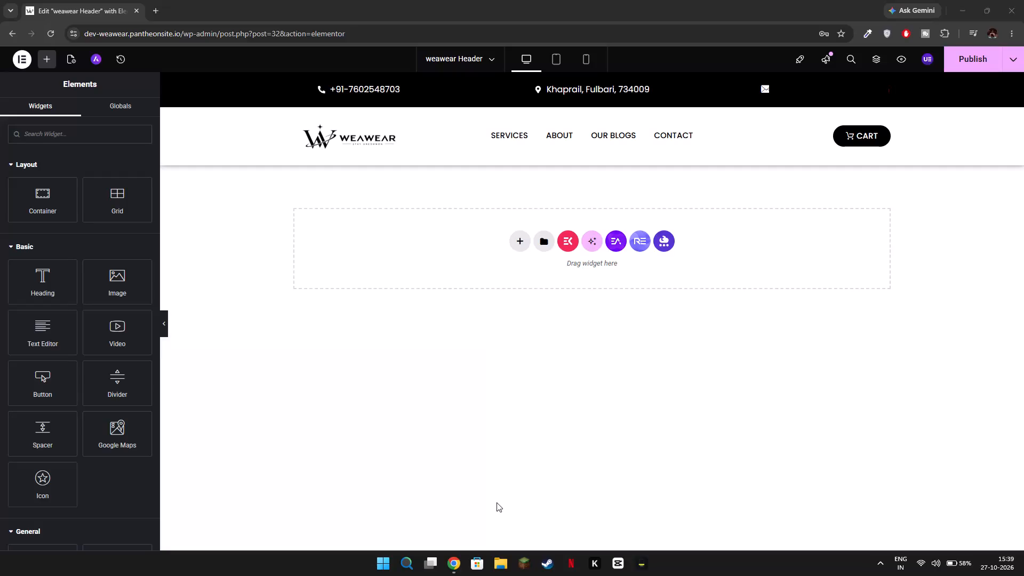
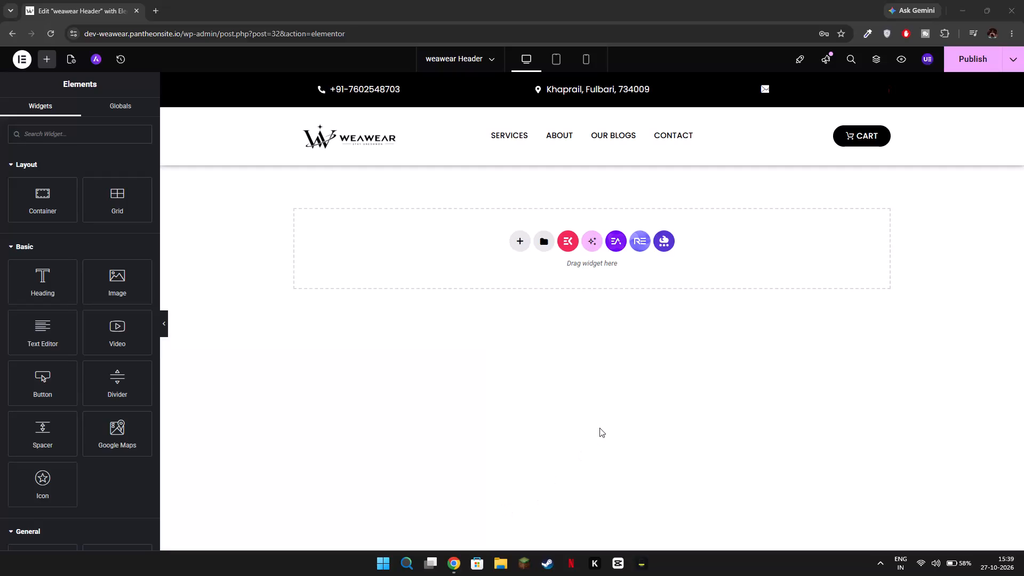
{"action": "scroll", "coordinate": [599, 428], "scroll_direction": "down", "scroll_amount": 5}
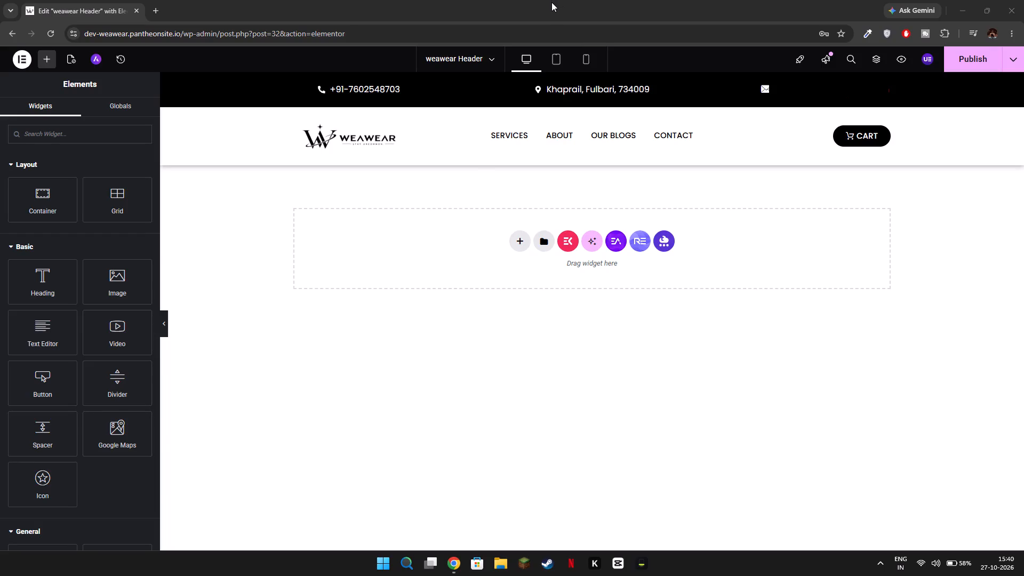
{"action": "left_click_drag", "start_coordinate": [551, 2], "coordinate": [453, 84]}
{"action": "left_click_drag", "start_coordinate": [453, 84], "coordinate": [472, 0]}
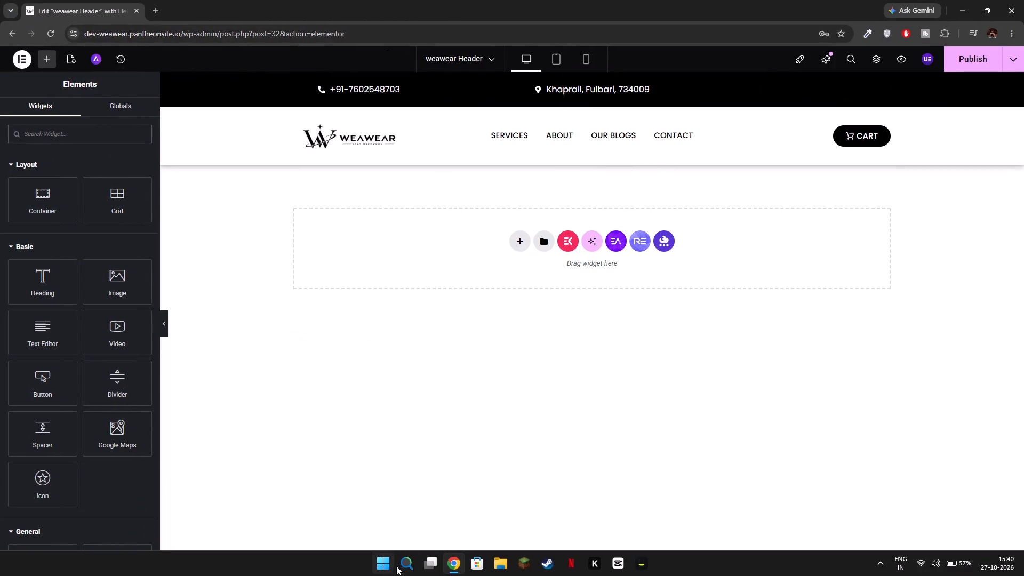
Open the Recycle Bin, permanently delete all the disconnect text documents in it, and close its window.
{"action": "left_click", "coordinate": [403, 565]}
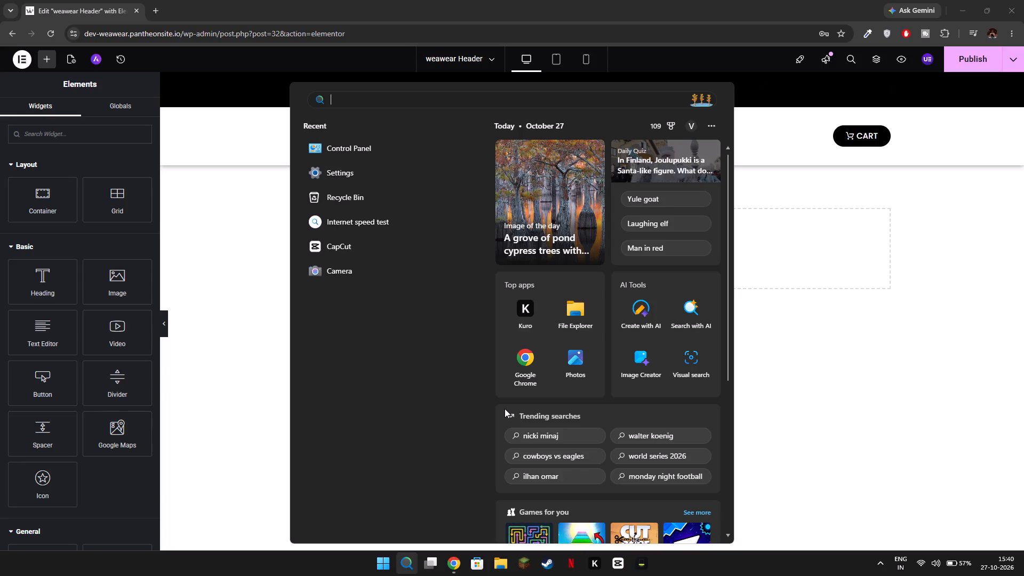
{"action": "scroll", "coordinate": [576, 382], "scroll_direction": "down", "scroll_amount": 3}
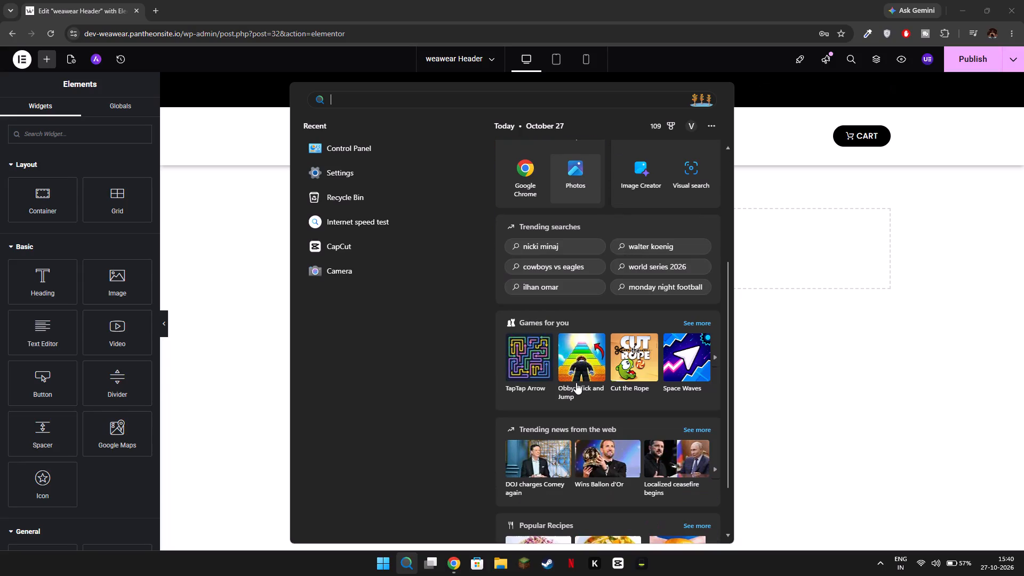
{"action": "scroll", "coordinate": [576, 382], "scroll_direction": "down", "scroll_amount": 1}
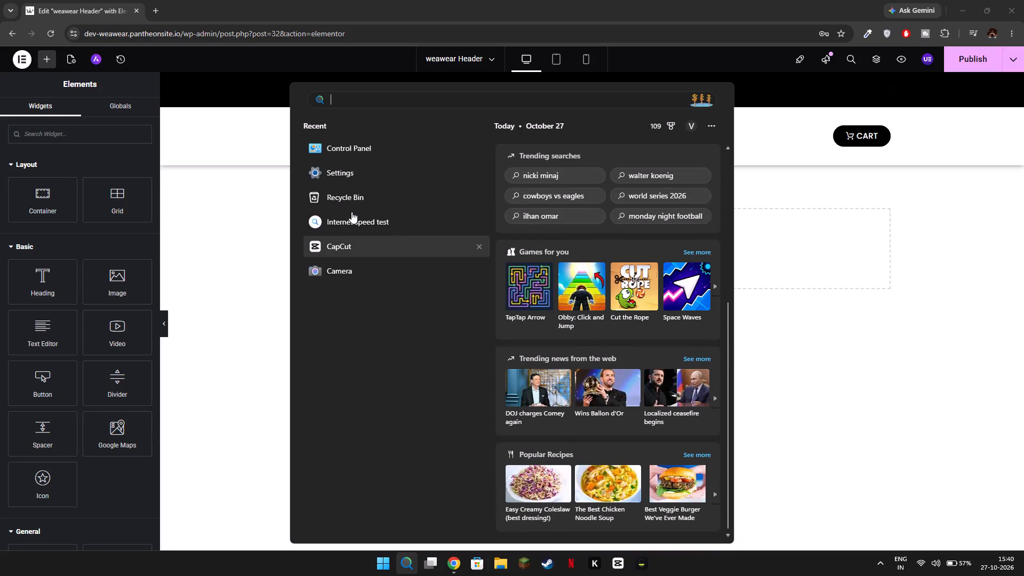
{"action": "left_click", "coordinate": [336, 203]}
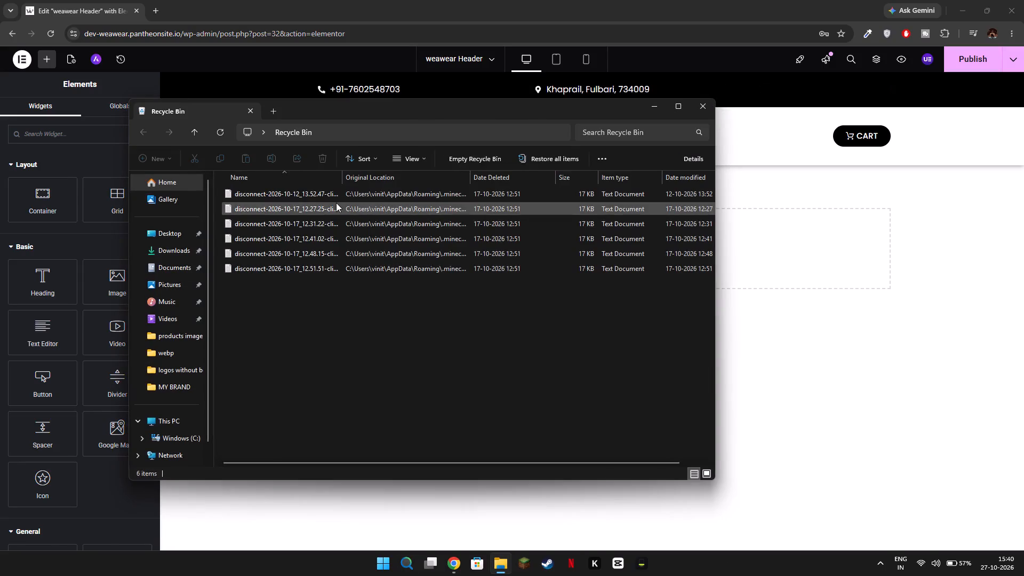
{"action": "left_click_drag", "start_coordinate": [272, 299], "coordinate": [268, 194]}
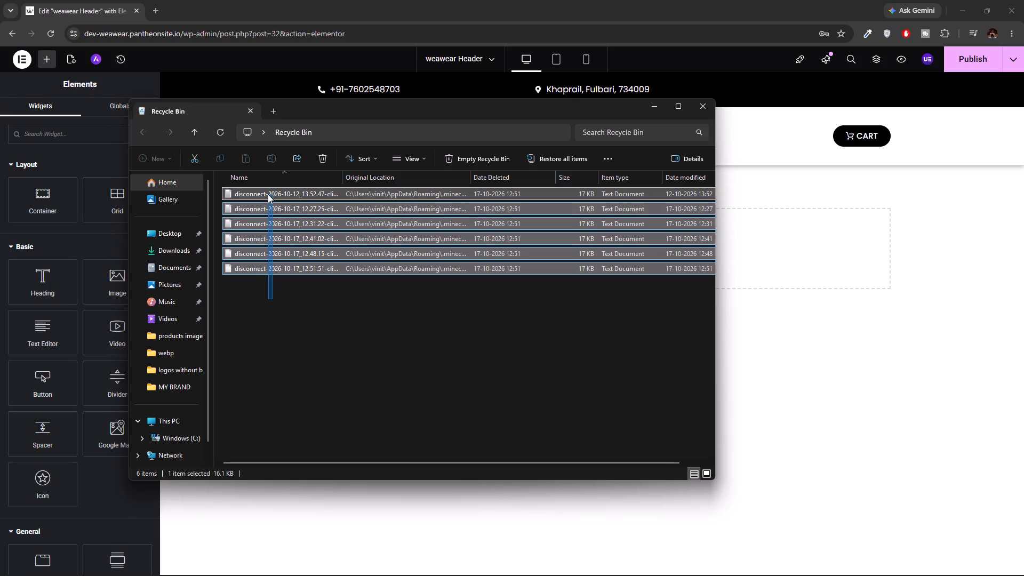
{"action": "left_click_drag", "start_coordinate": [268, 194], "coordinate": [267, 194]}
{"action": "left_click", "coordinate": [317, 159]}
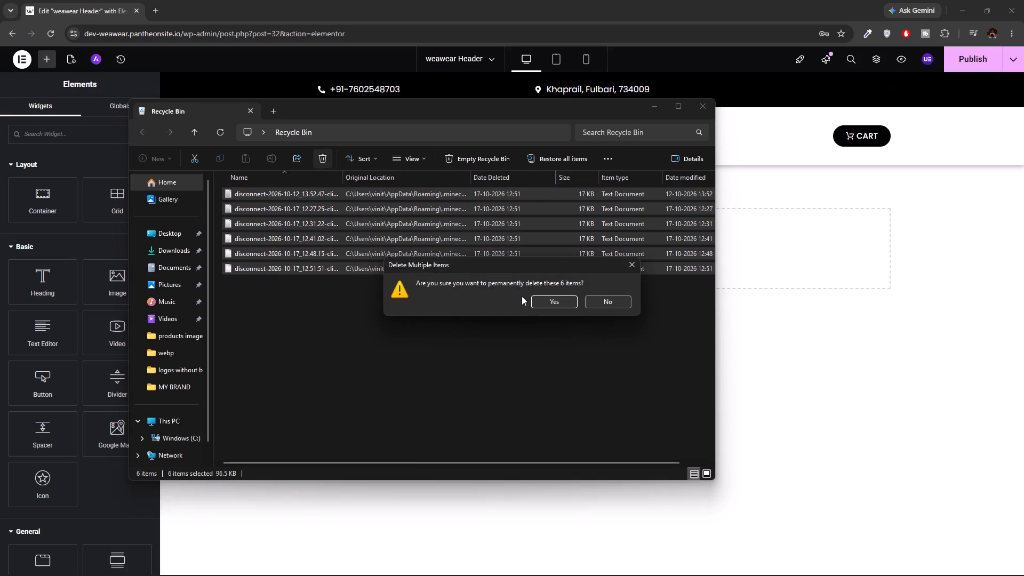
{"action": "left_click", "coordinate": [534, 304]}
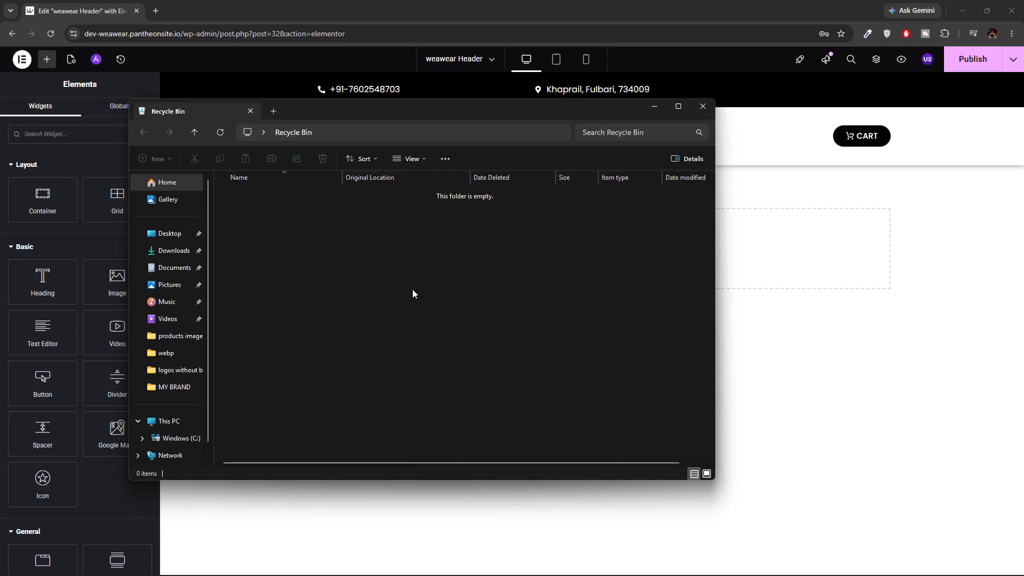
{"action": "left_click", "coordinate": [701, 114]}
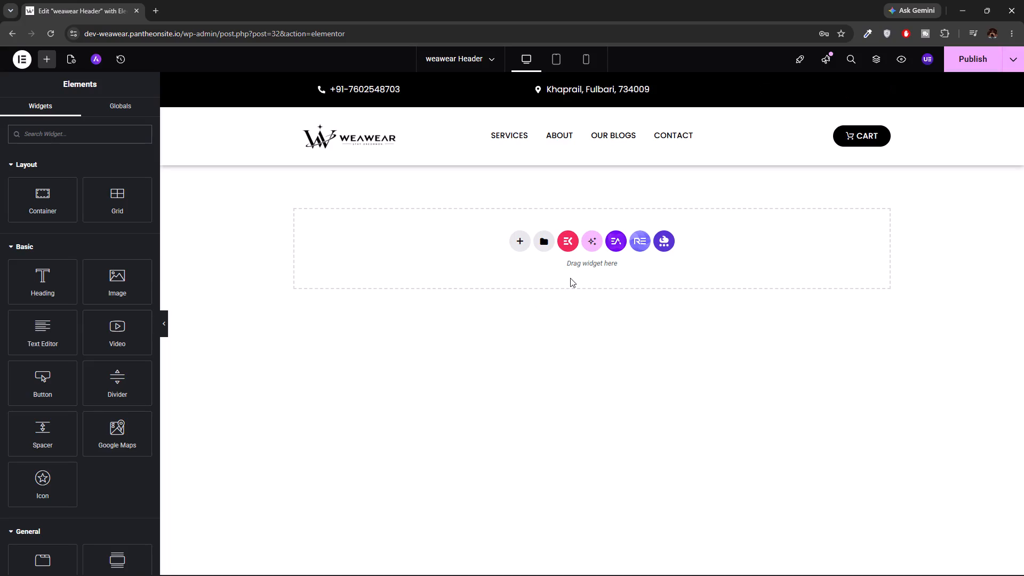
Look through the Elementor widget library, from Basic and General through ElementsKit, Essential Addons, Ultimate Addons and Royal Addons.
{"action": "left_click", "coordinate": [570, 278]}
{"action": "scroll", "coordinate": [124, 469], "scroll_direction": "down", "scroll_amount": 8}
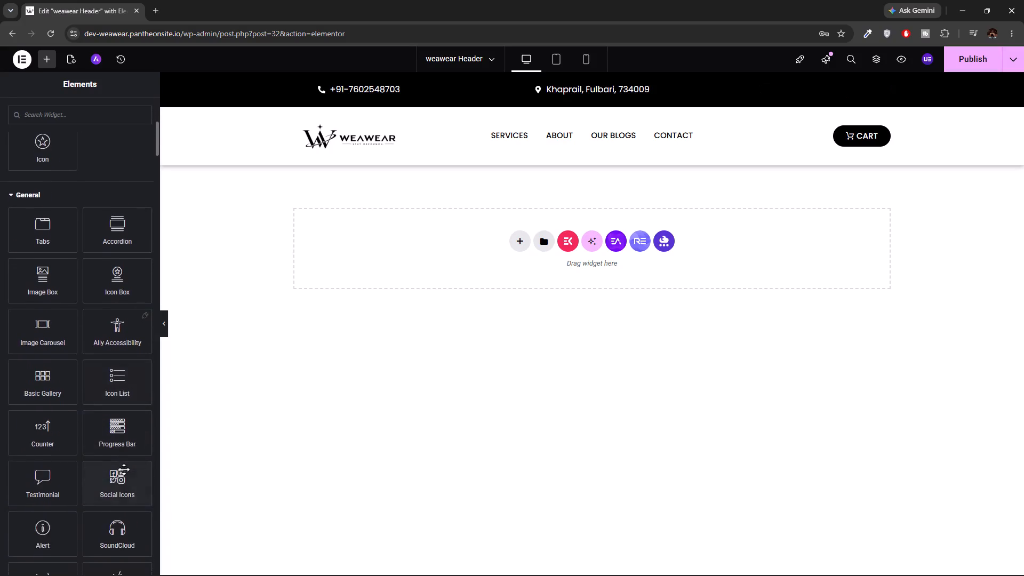
{"action": "scroll", "coordinate": [124, 469], "scroll_direction": "down", "scroll_amount": 4}
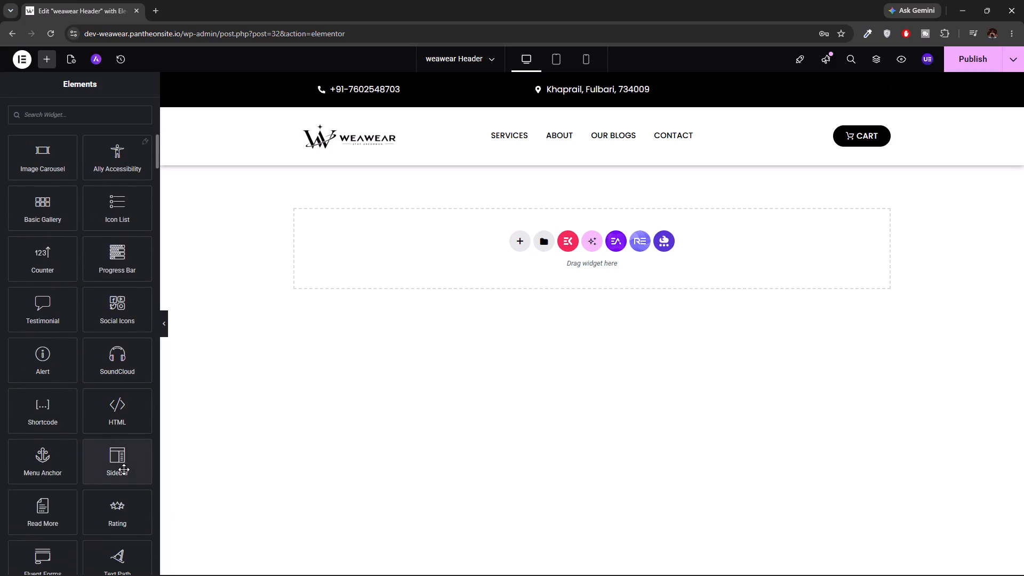
{"action": "scroll", "coordinate": [124, 469], "scroll_direction": "down", "scroll_amount": 2}
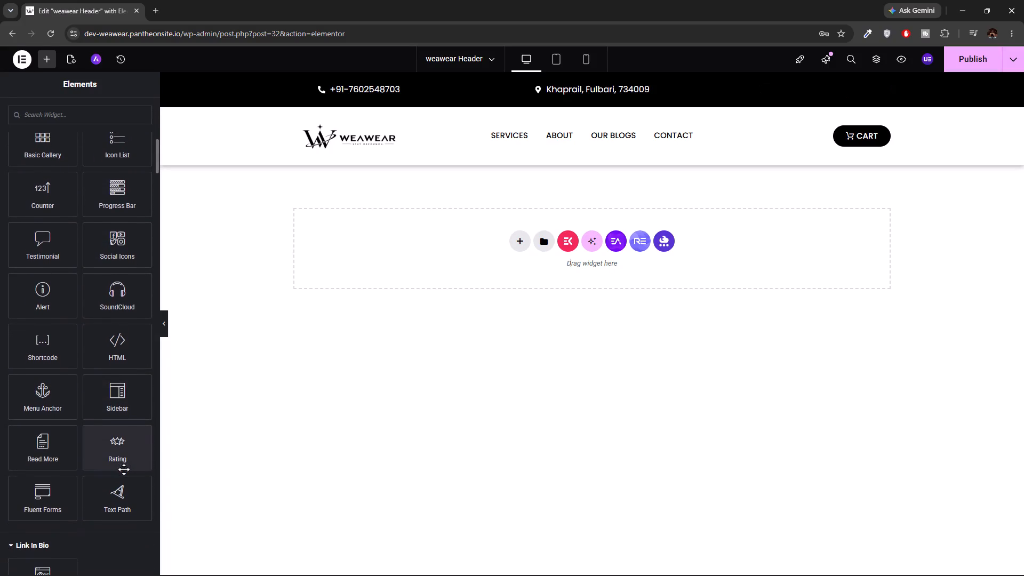
{"action": "scroll", "coordinate": [124, 469], "scroll_direction": "down", "scroll_amount": 4}
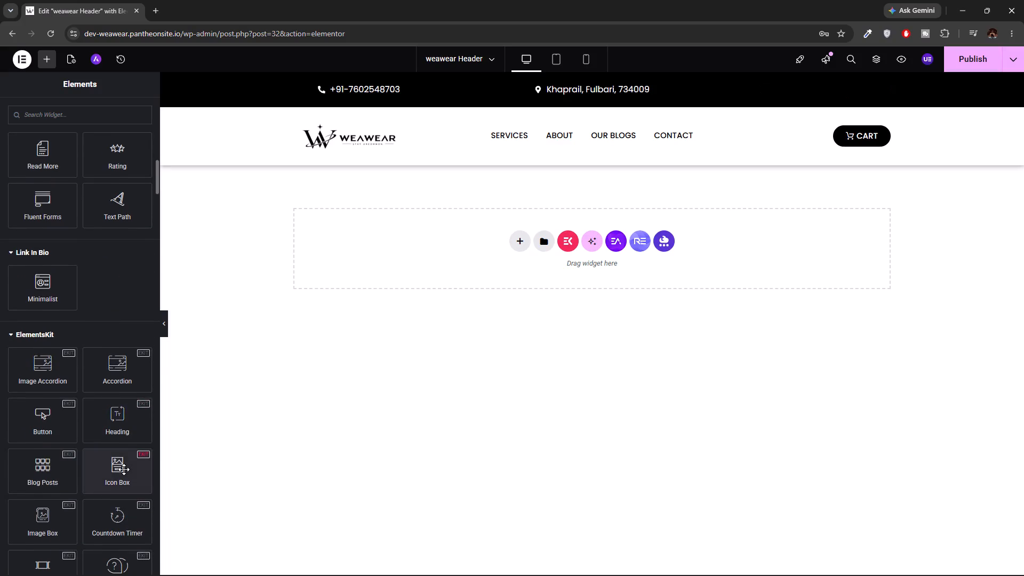
{"action": "scroll", "coordinate": [124, 469], "scroll_direction": "down", "scroll_amount": 6}
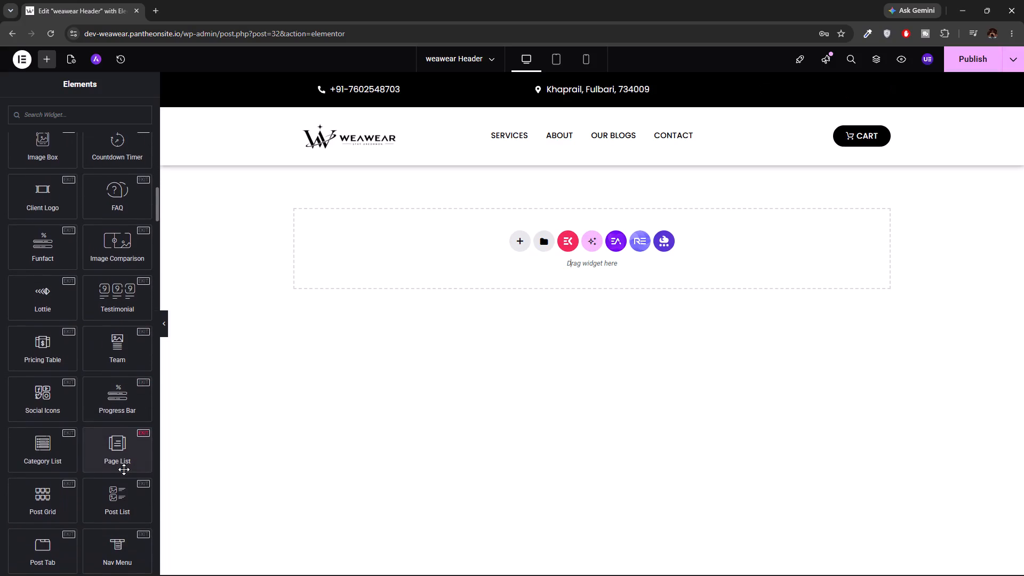
{"action": "scroll", "coordinate": [124, 469], "scroll_direction": "down", "scroll_amount": 1}
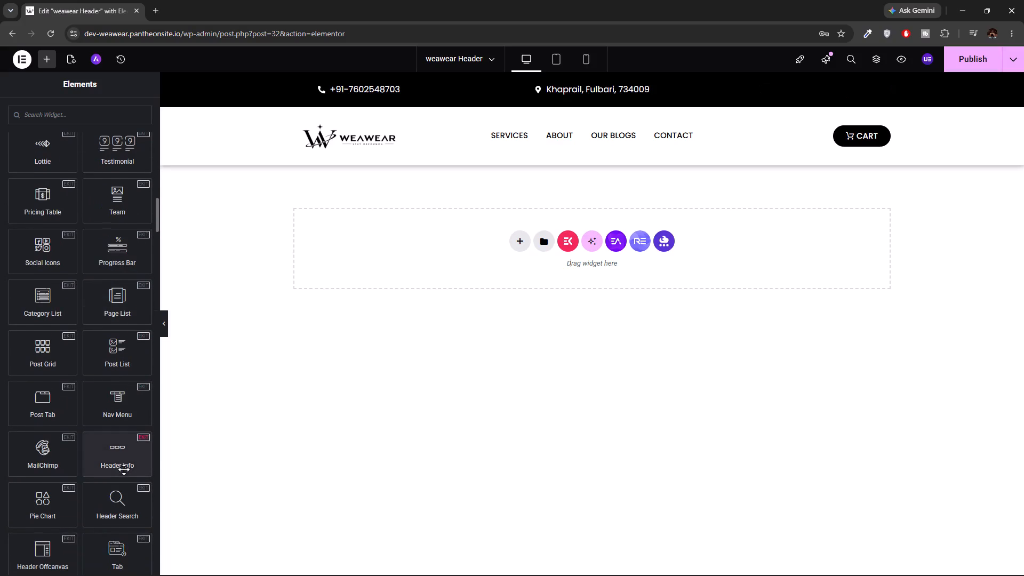
{"action": "scroll", "coordinate": [124, 469], "scroll_direction": "down", "scroll_amount": 5}
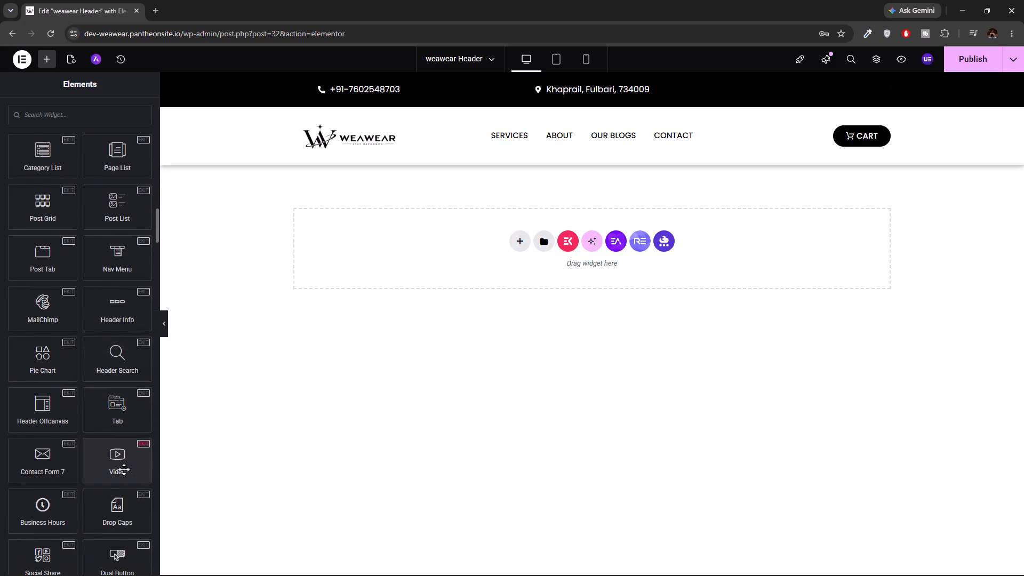
{"action": "scroll", "coordinate": [124, 469], "scroll_direction": "down", "scroll_amount": 2}
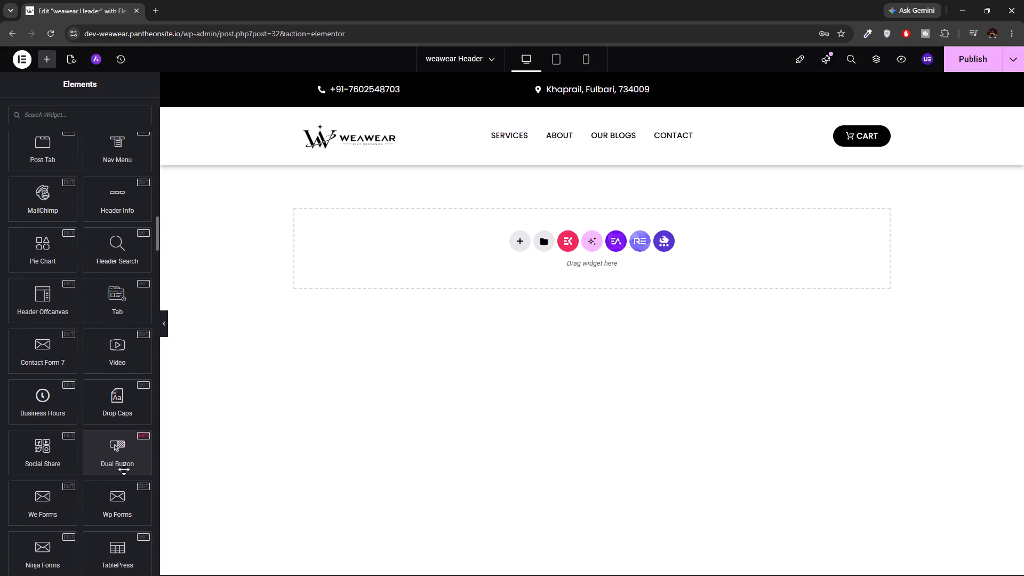
{"action": "scroll", "coordinate": [124, 469], "scroll_direction": "down", "scroll_amount": 5}
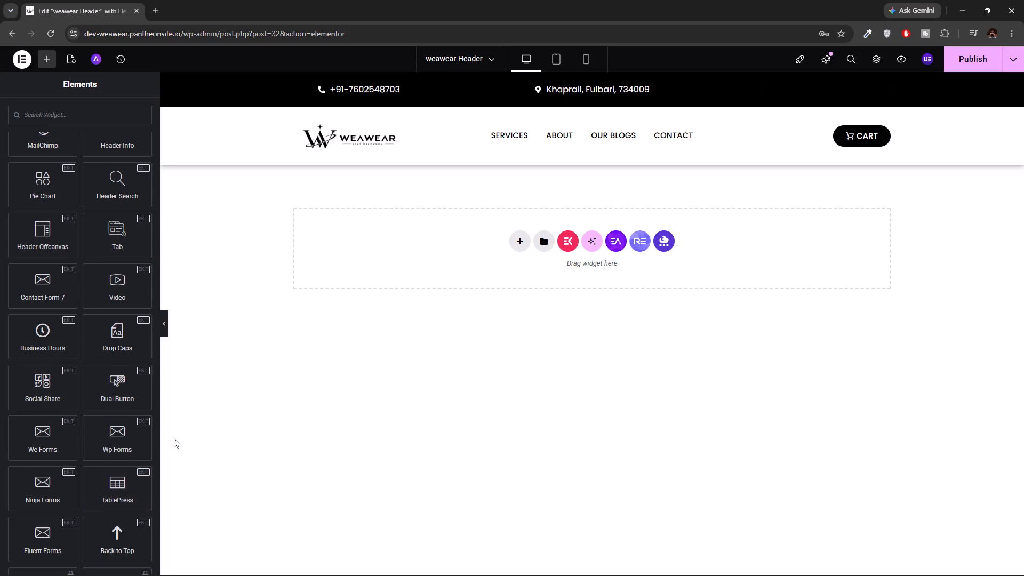
{"action": "scroll", "coordinate": [70, 444], "scroll_direction": "down", "scroll_amount": 5}
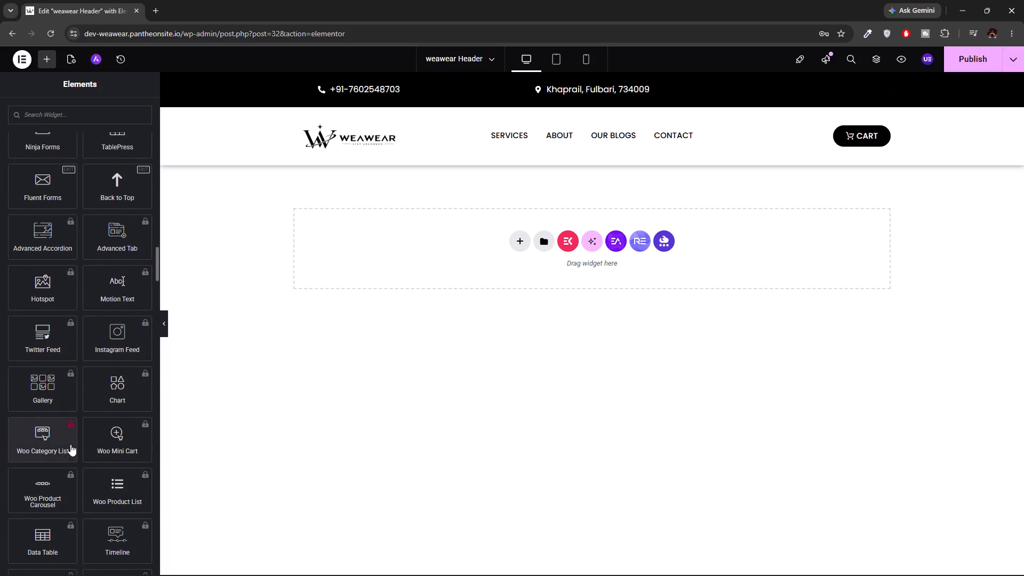
{"action": "scroll", "coordinate": [70, 444], "scroll_direction": "down", "scroll_amount": 3}
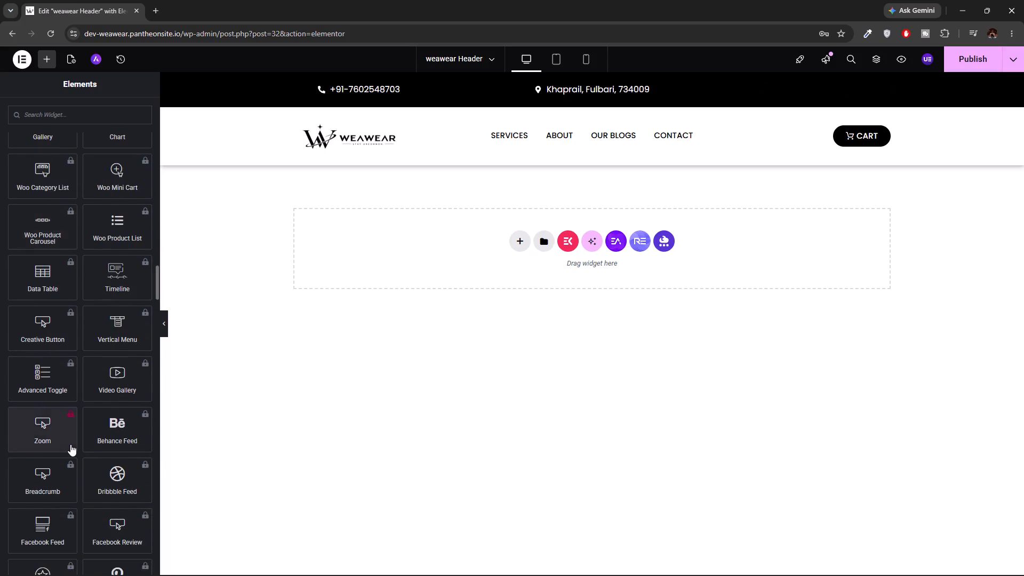
{"action": "scroll", "coordinate": [70, 444], "scroll_direction": "down", "scroll_amount": 5}
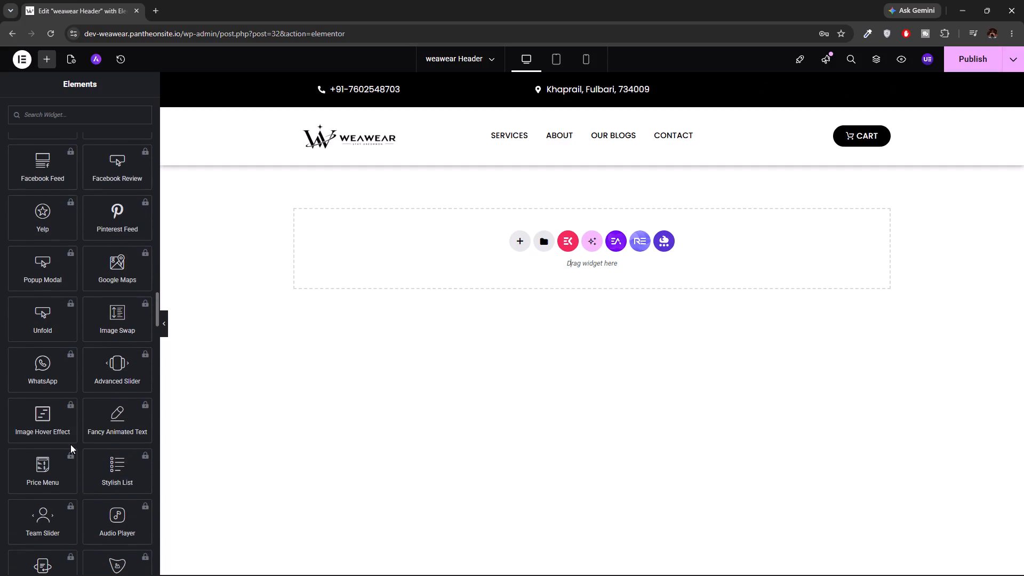
{"action": "scroll", "coordinate": [70, 444], "scroll_direction": "down", "scroll_amount": 3}
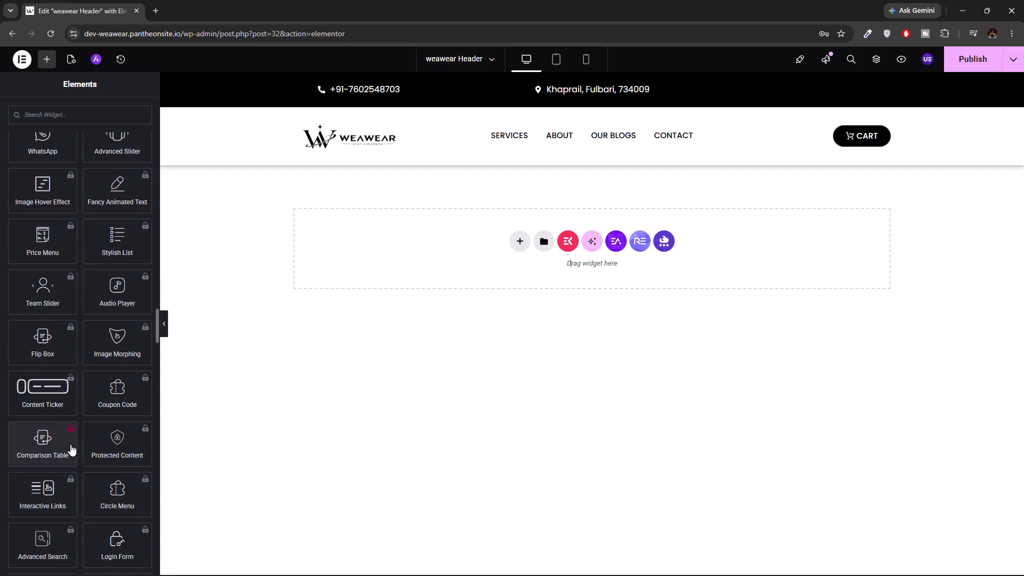
{"action": "scroll", "coordinate": [70, 444], "scroll_direction": "down", "scroll_amount": 2}
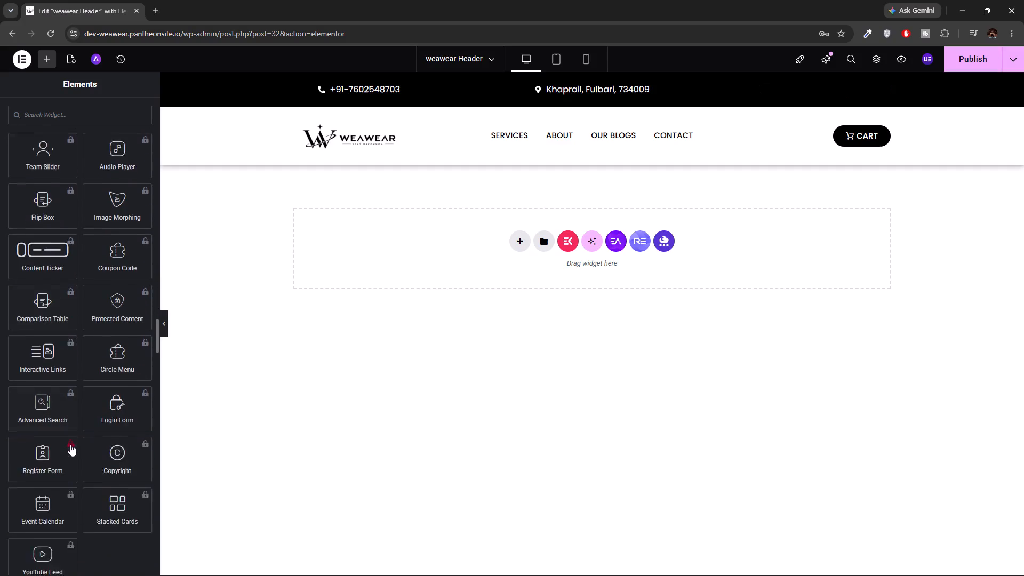
{"action": "scroll", "coordinate": [70, 444], "scroll_direction": "down", "scroll_amount": 7}
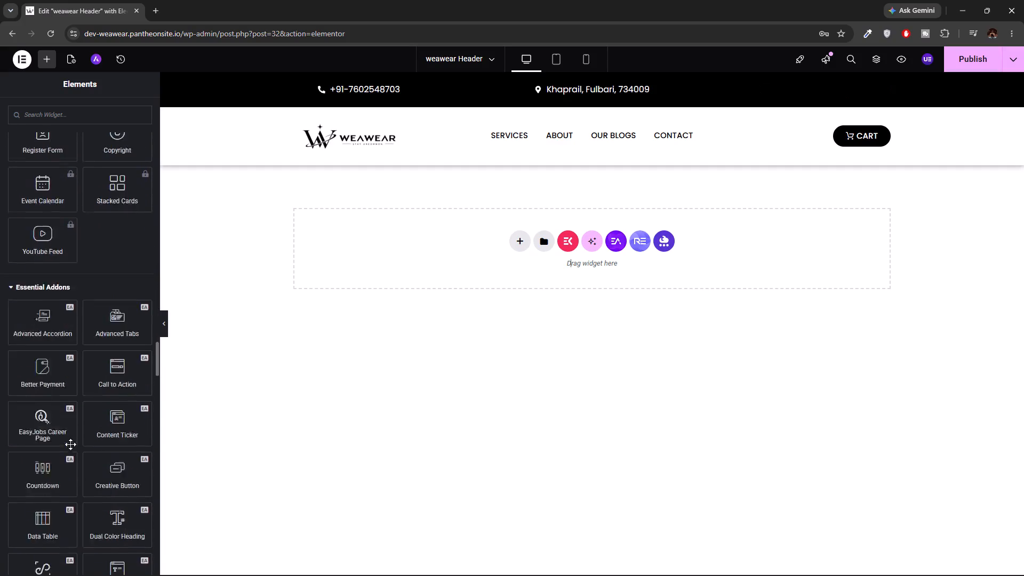
{"action": "scroll", "coordinate": [70, 444], "scroll_direction": "down", "scroll_amount": 8}
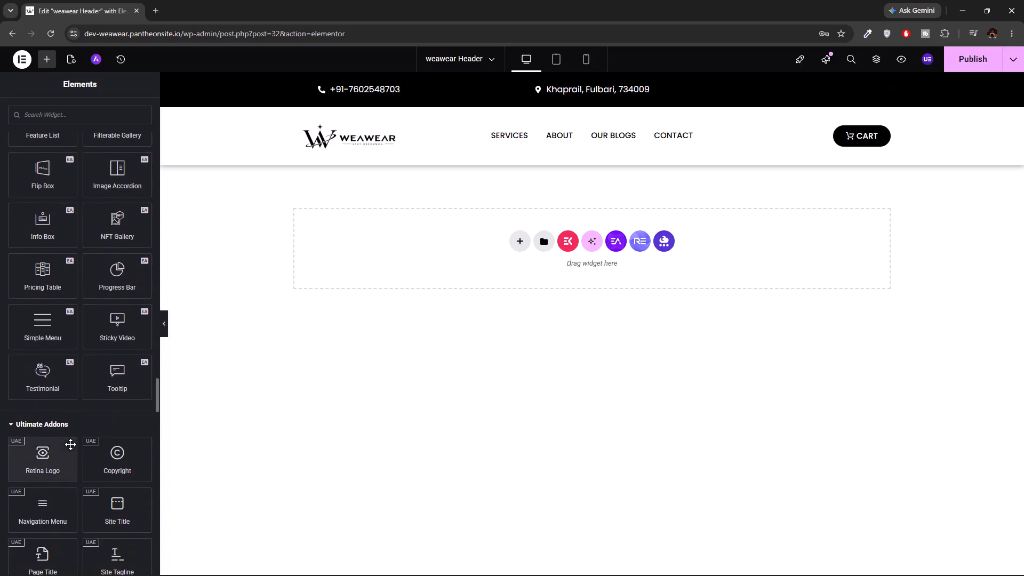
{"action": "scroll", "coordinate": [70, 444], "scroll_direction": "down", "scroll_amount": 7}
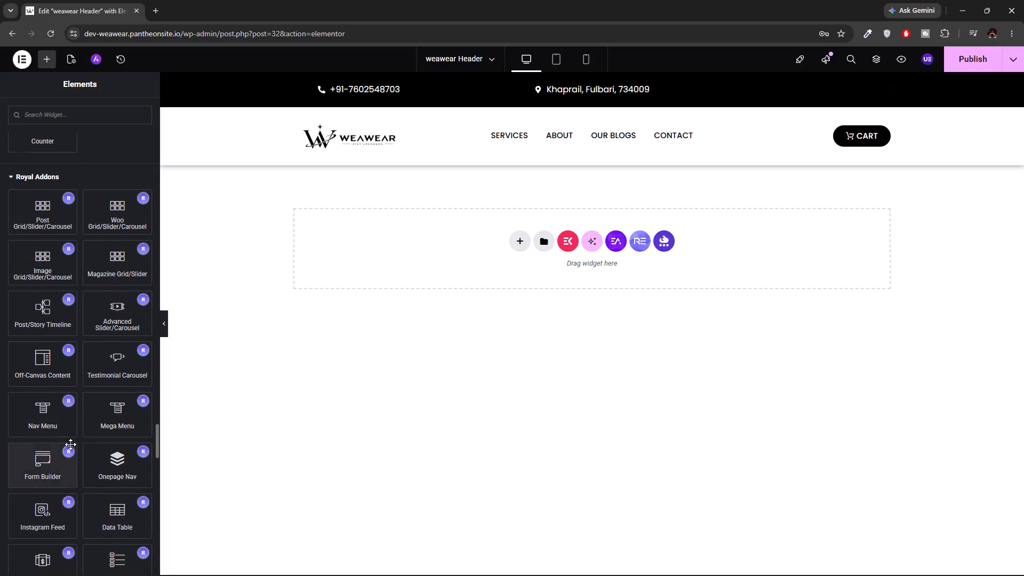
{"action": "scroll", "coordinate": [70, 444], "scroll_direction": "down", "scroll_amount": 8}
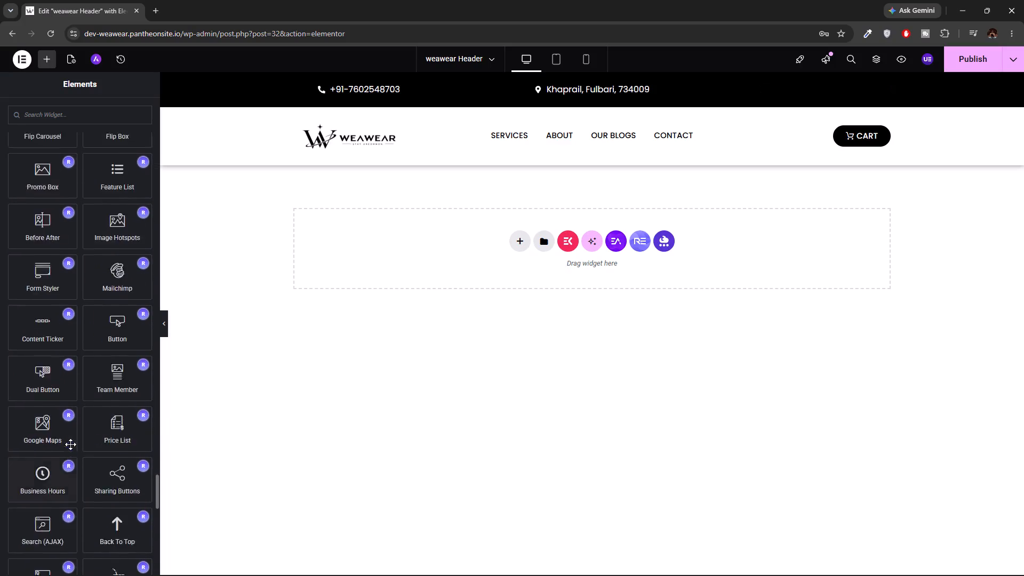
{"action": "scroll", "coordinate": [70, 444], "scroll_direction": "down", "scroll_amount": 7}
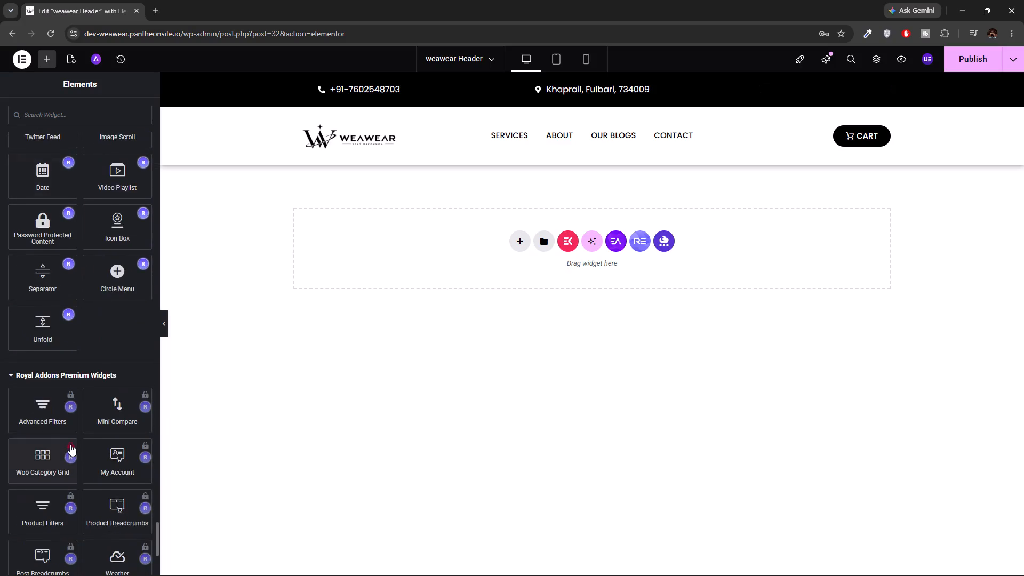
{"action": "scroll", "coordinate": [70, 444], "scroll_direction": "down", "scroll_amount": 3}
{"action": "scroll", "coordinate": [70, 444], "scroll_direction": "up", "scroll_amount": 16}
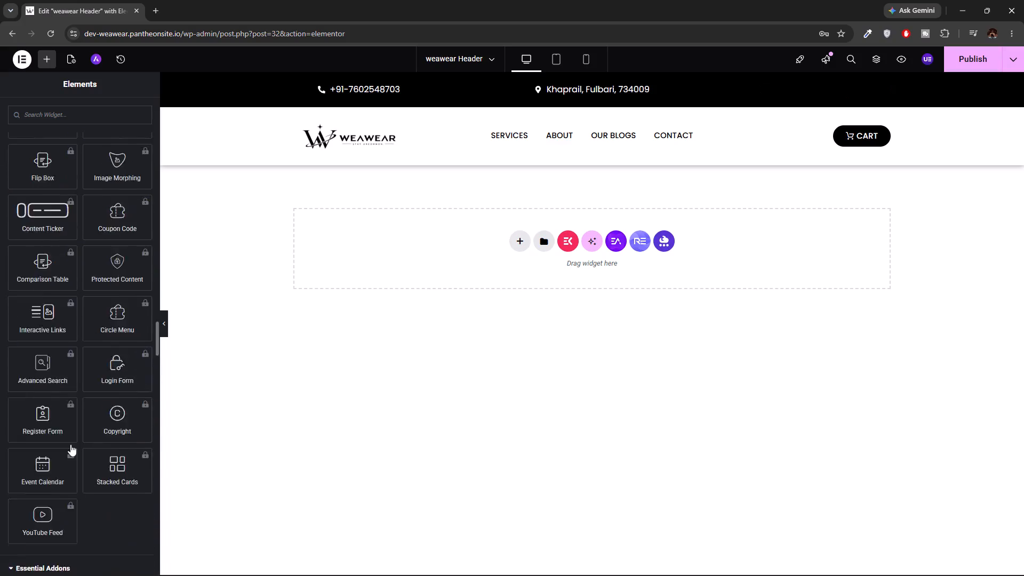
{"action": "scroll", "coordinate": [70, 444], "scroll_direction": "up", "scroll_amount": 13}
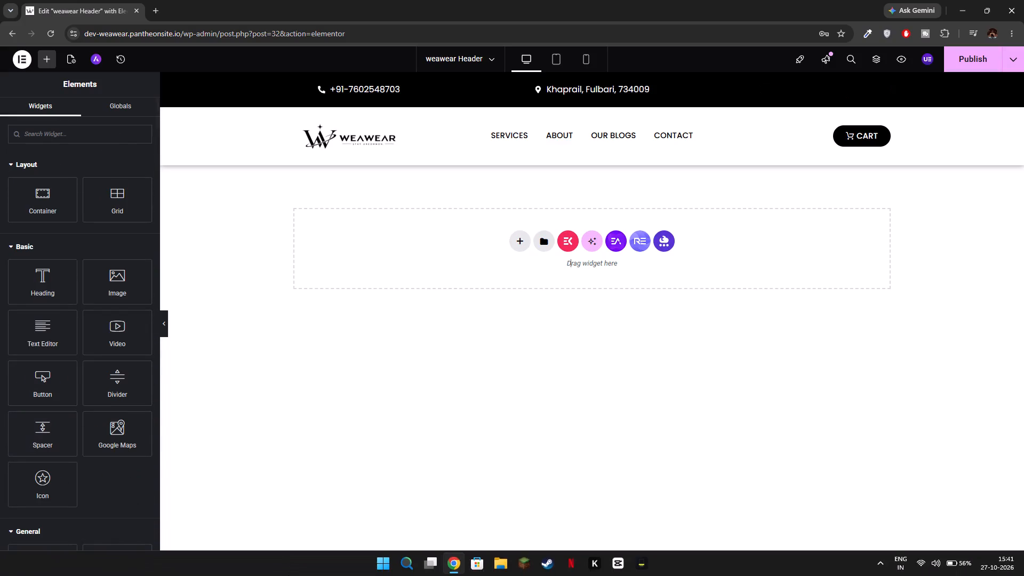
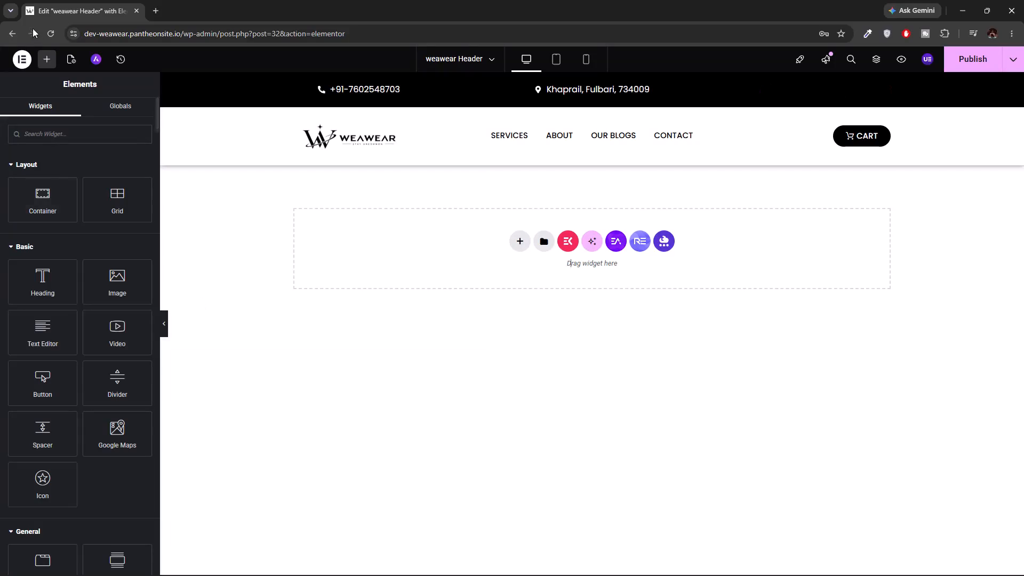
Leave the weawear Header editor without saving and return to the Header & Footer template list.
{"action": "left_click", "coordinate": [11, 29]}
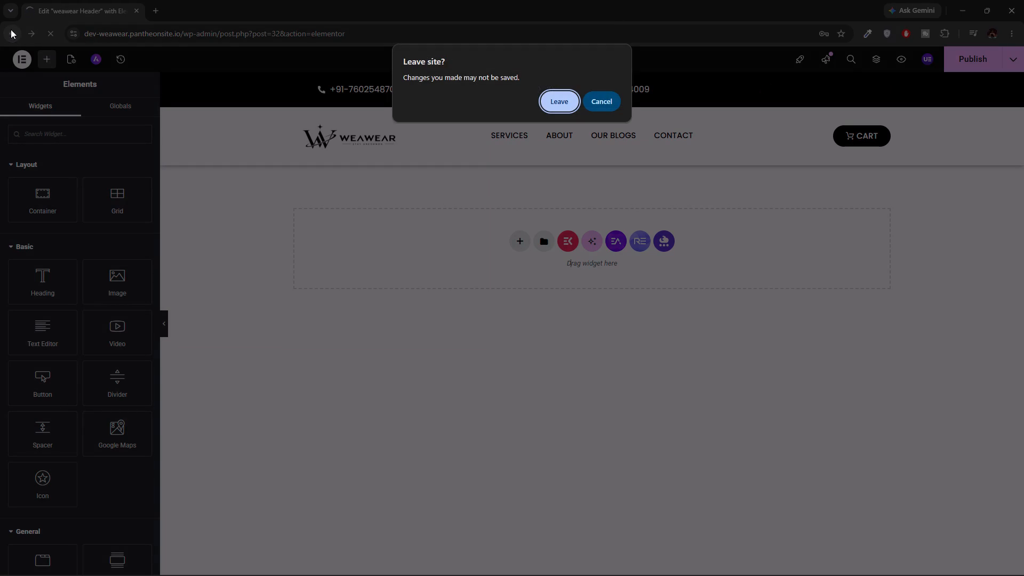
{"action": "left_click", "coordinate": [555, 109]}
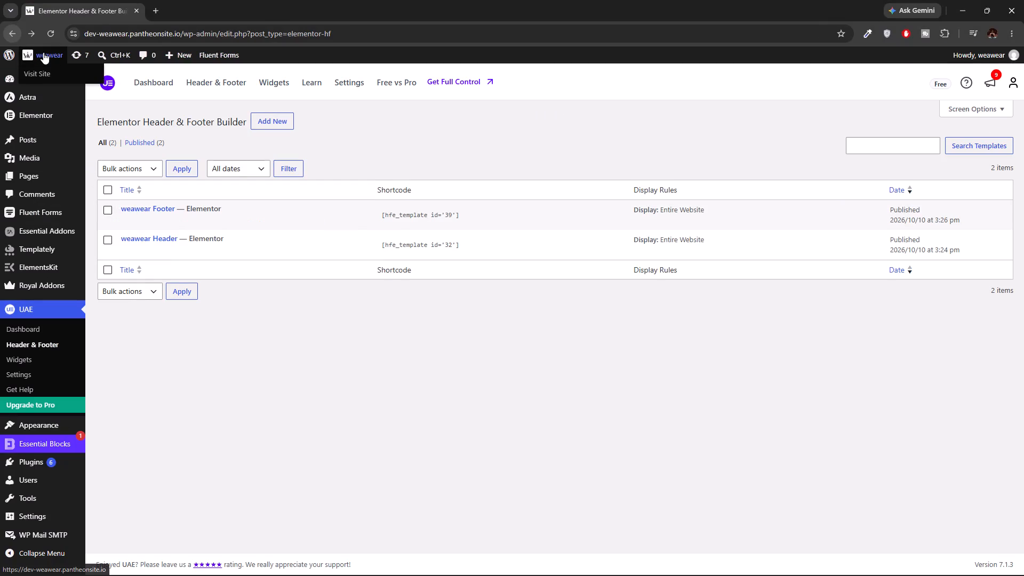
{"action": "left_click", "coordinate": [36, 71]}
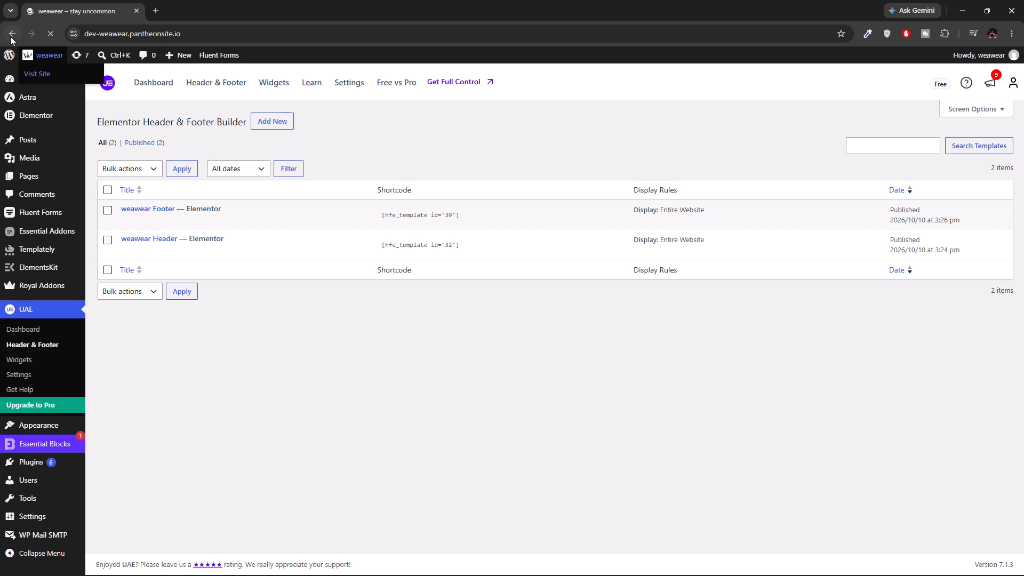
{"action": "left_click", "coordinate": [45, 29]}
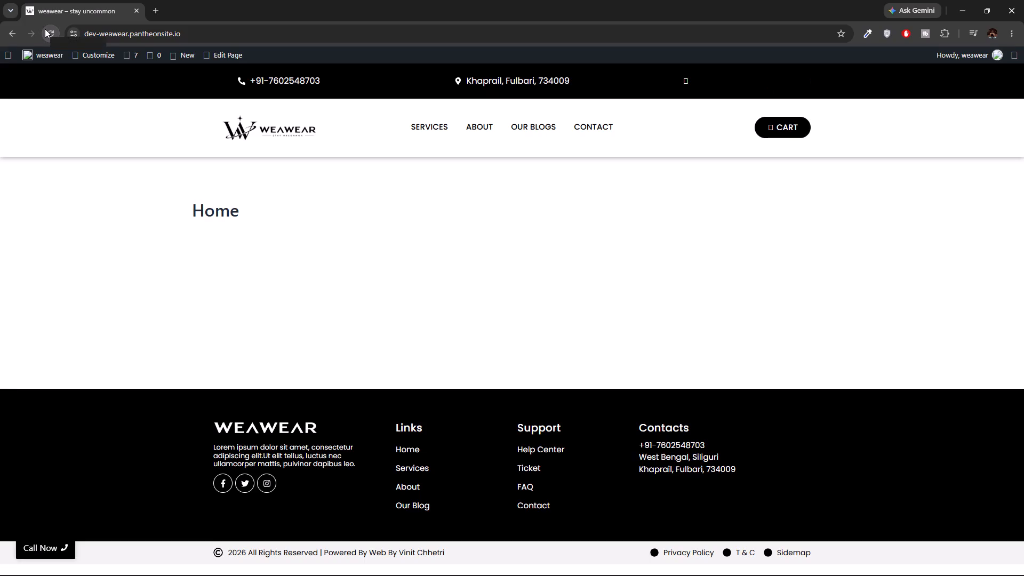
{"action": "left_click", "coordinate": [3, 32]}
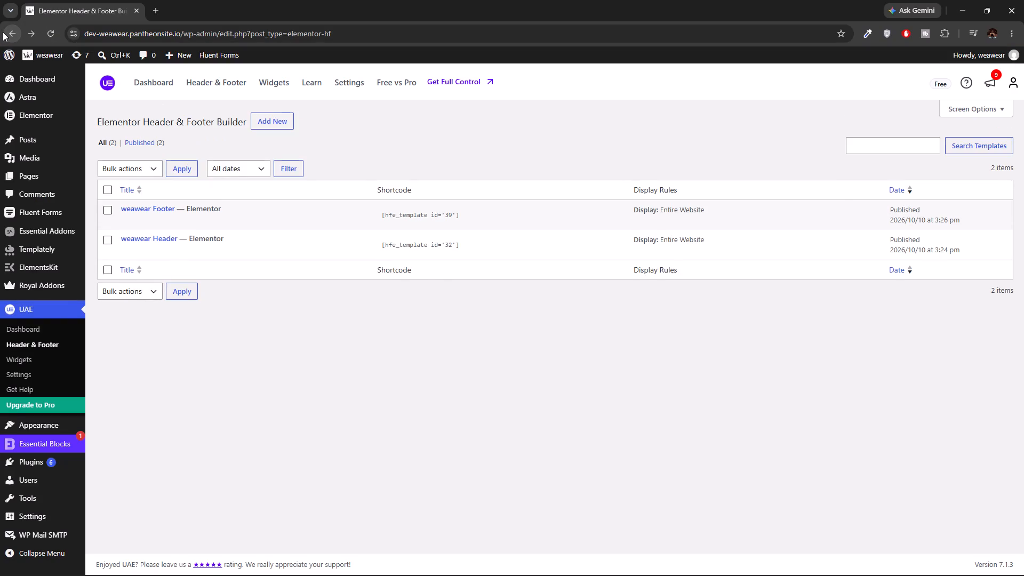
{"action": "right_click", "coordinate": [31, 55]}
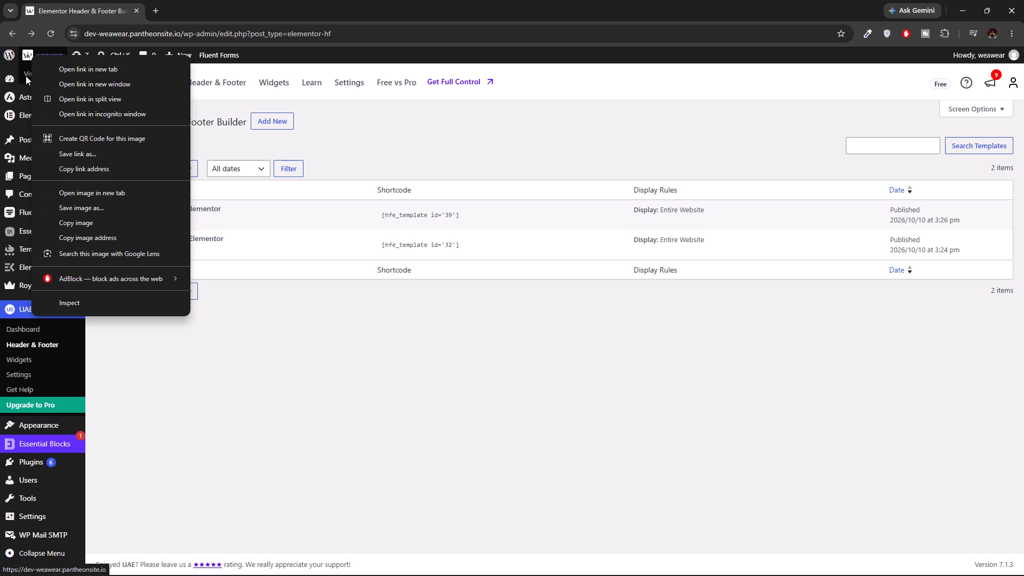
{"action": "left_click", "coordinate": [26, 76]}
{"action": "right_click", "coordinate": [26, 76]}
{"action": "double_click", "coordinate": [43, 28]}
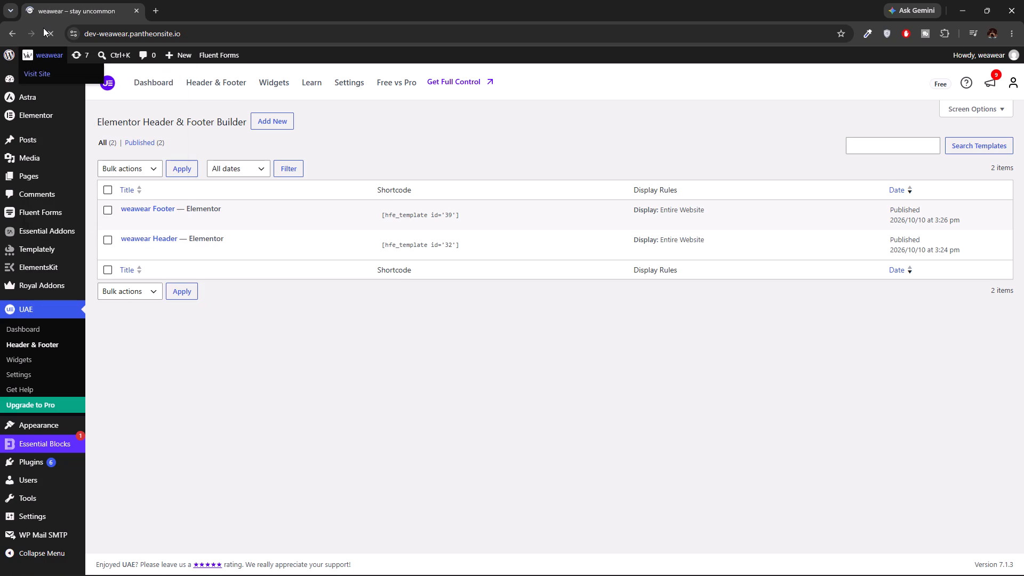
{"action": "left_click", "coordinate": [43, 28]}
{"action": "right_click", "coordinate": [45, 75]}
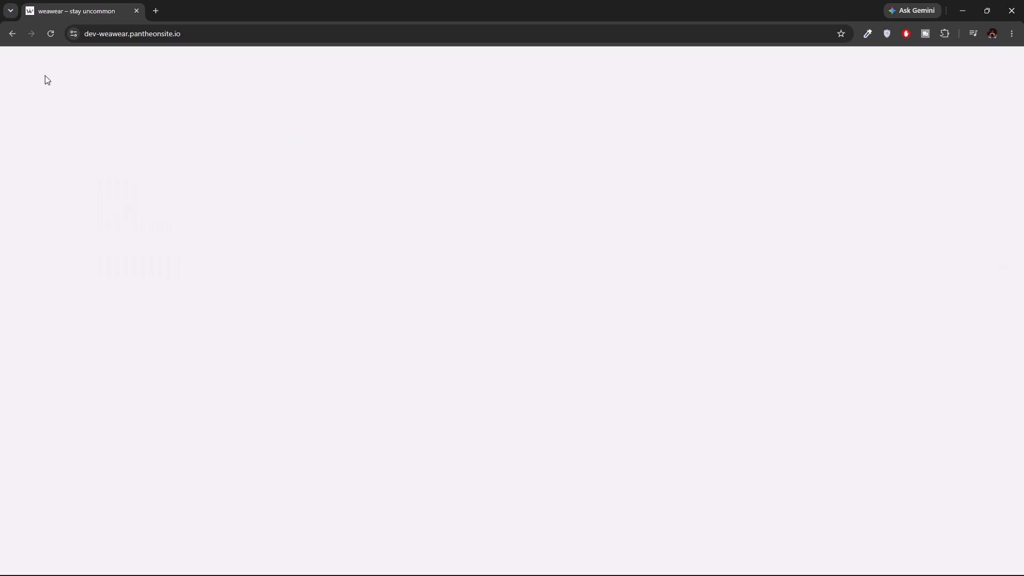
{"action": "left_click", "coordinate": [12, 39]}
Open the weawear site in a new browser tab and go to its Contact page.
{"action": "right_click", "coordinate": [35, 57]}
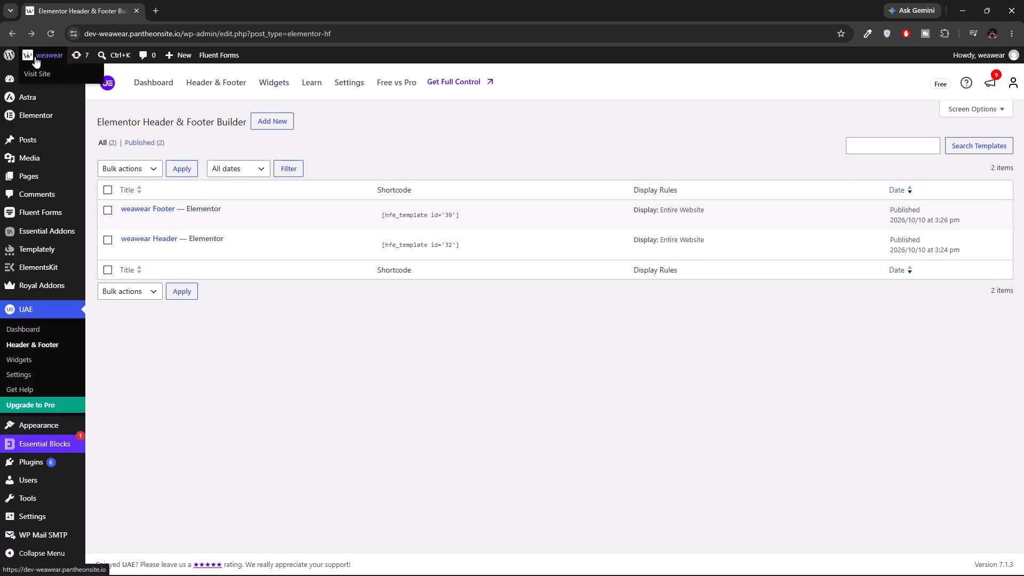
{"action": "left_click", "coordinate": [84, 70]}
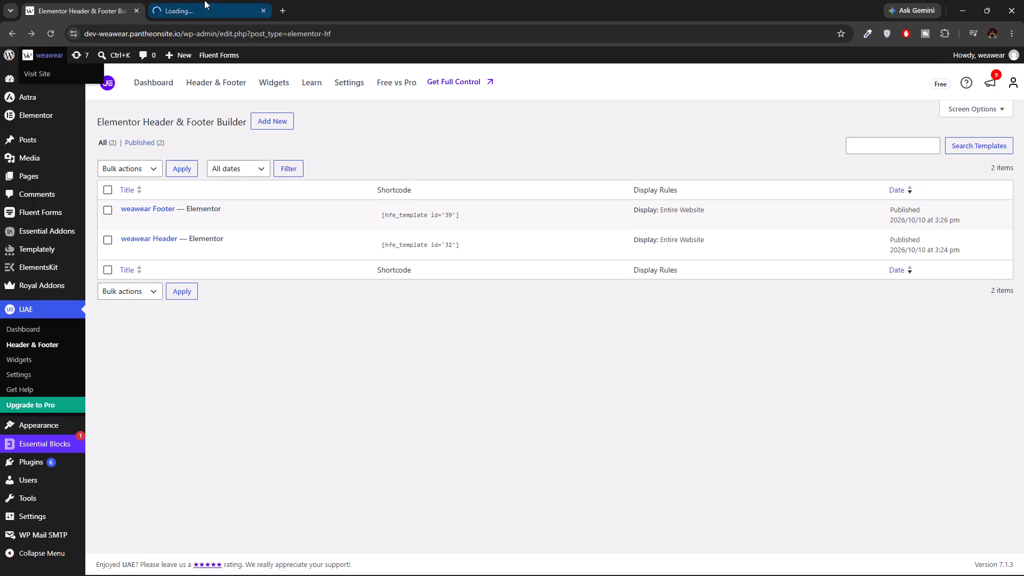
{"action": "left_click", "coordinate": [205, 0]}
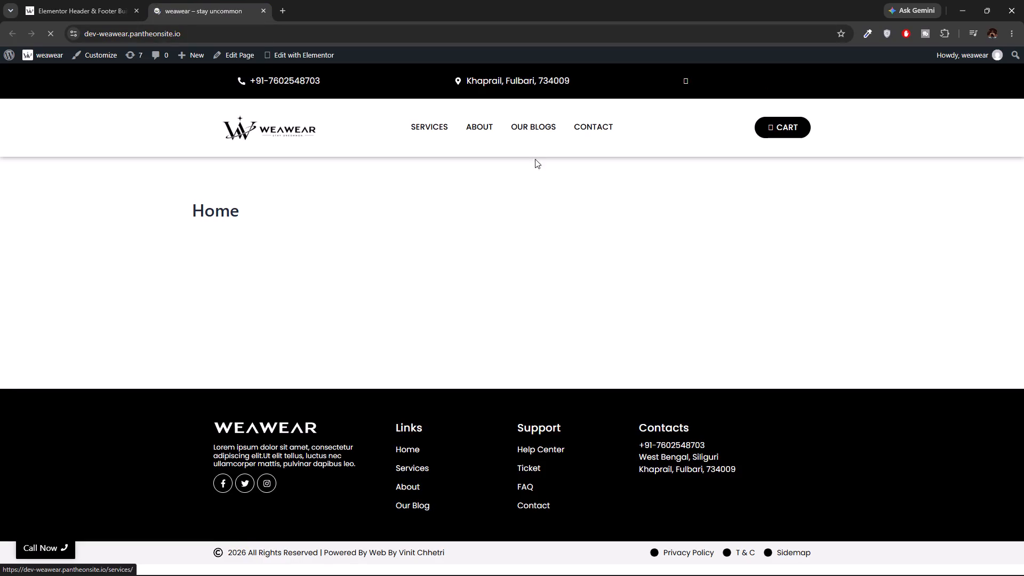
{"action": "left_click", "coordinate": [593, 135]}
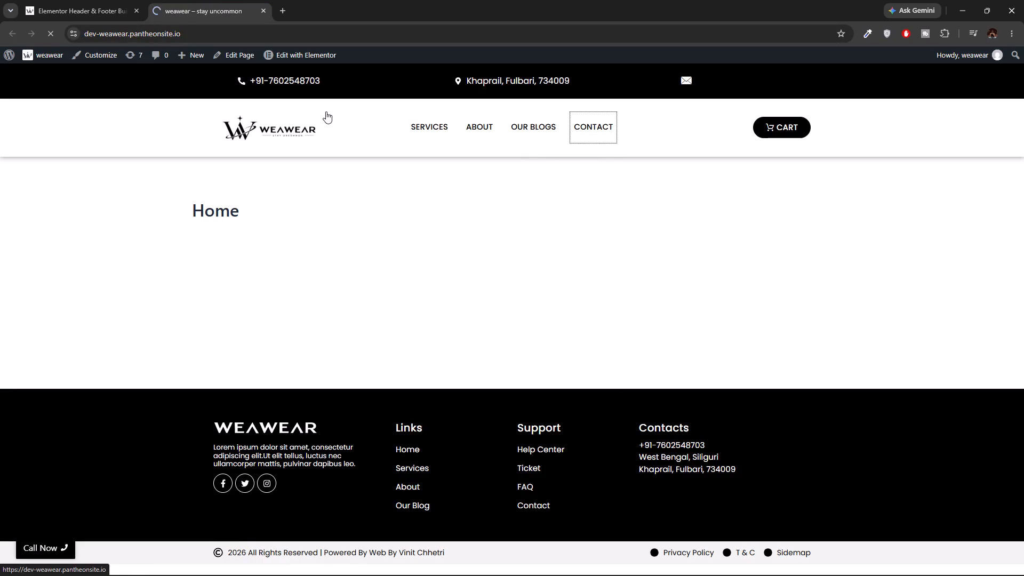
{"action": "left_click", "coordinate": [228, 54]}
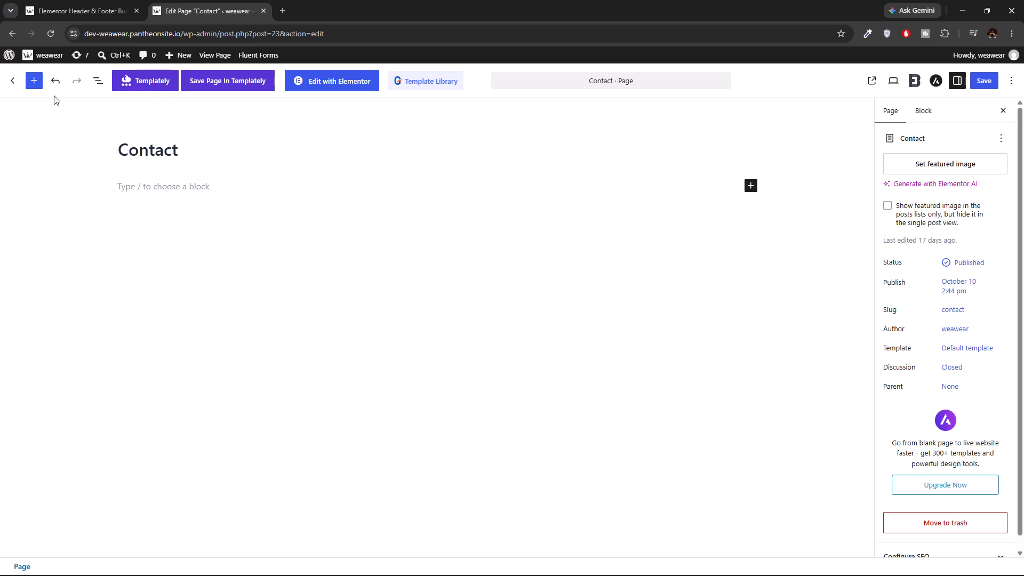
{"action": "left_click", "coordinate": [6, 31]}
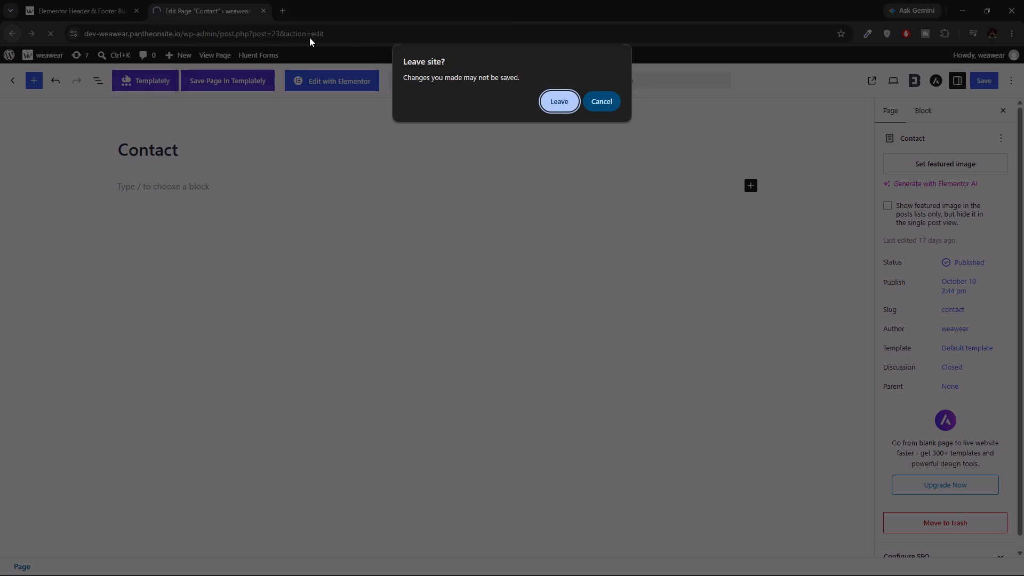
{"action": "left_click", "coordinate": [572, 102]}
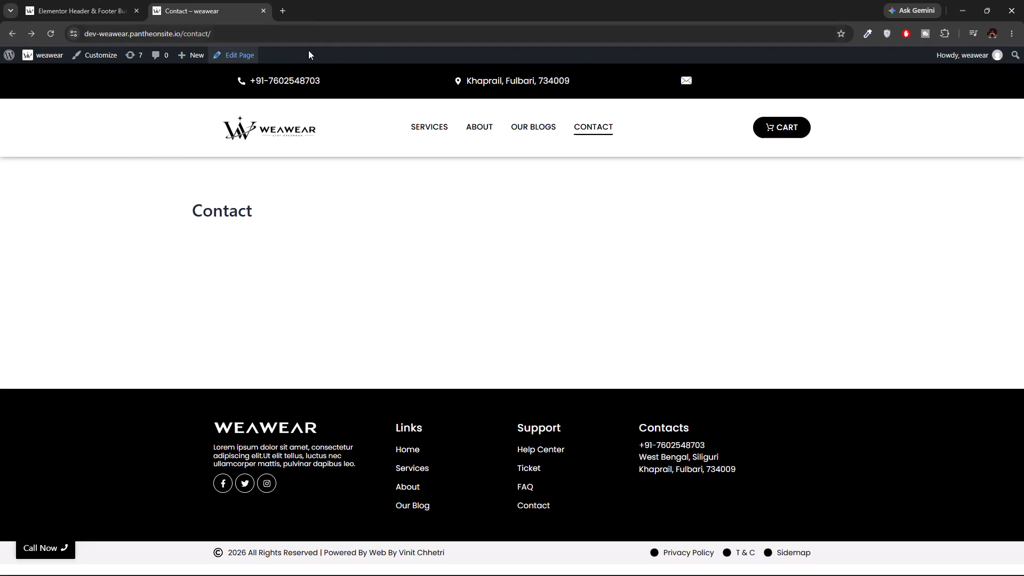
Open the Contact page for editing and switch it to the Elementor editor, leaving the block editor without saving.
{"action": "left_click", "coordinate": [235, 49]}
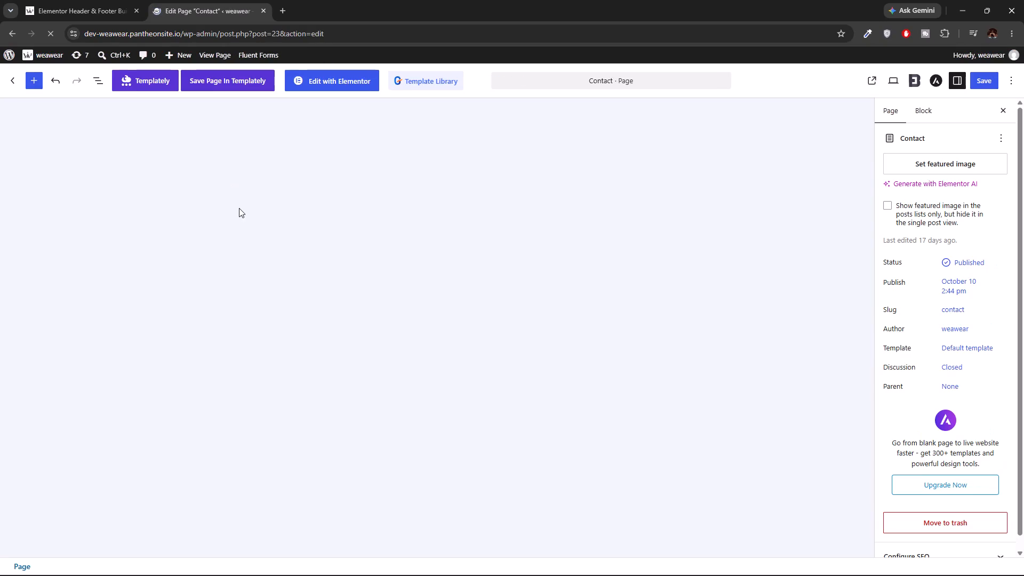
{"action": "left_click", "coordinate": [364, 75]}
{"action": "left_click", "coordinate": [565, 106]}
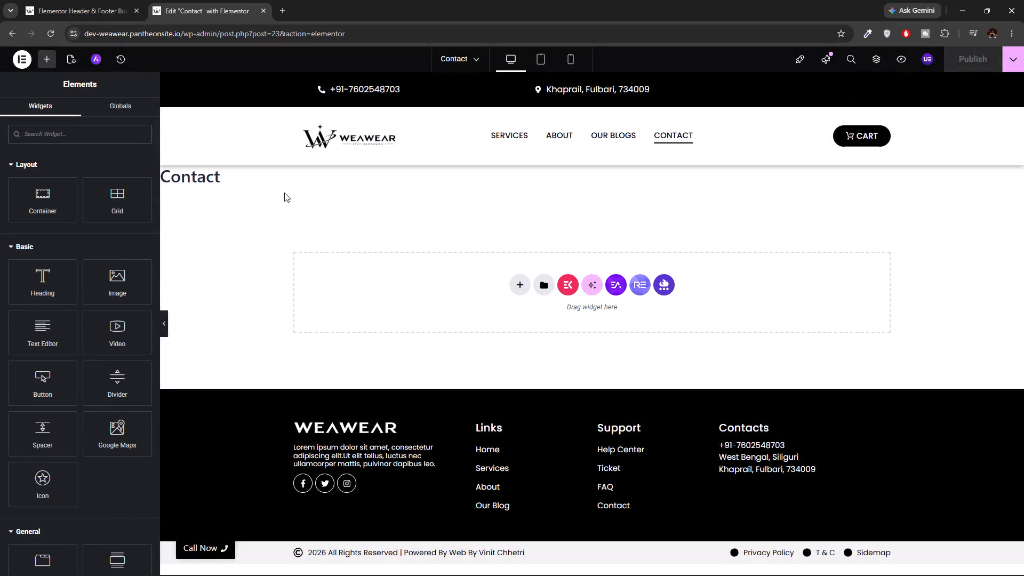
Clear the Contact page's title in the Elementor page settings so the title is empty.
{"action": "left_click", "coordinate": [199, 178]}
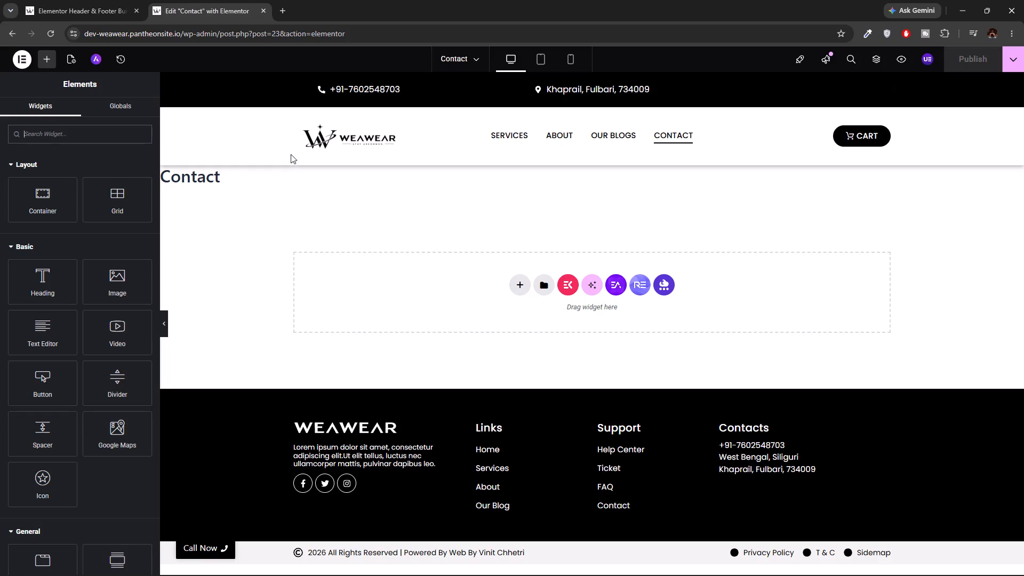
{"action": "left_click", "coordinate": [286, 180]}
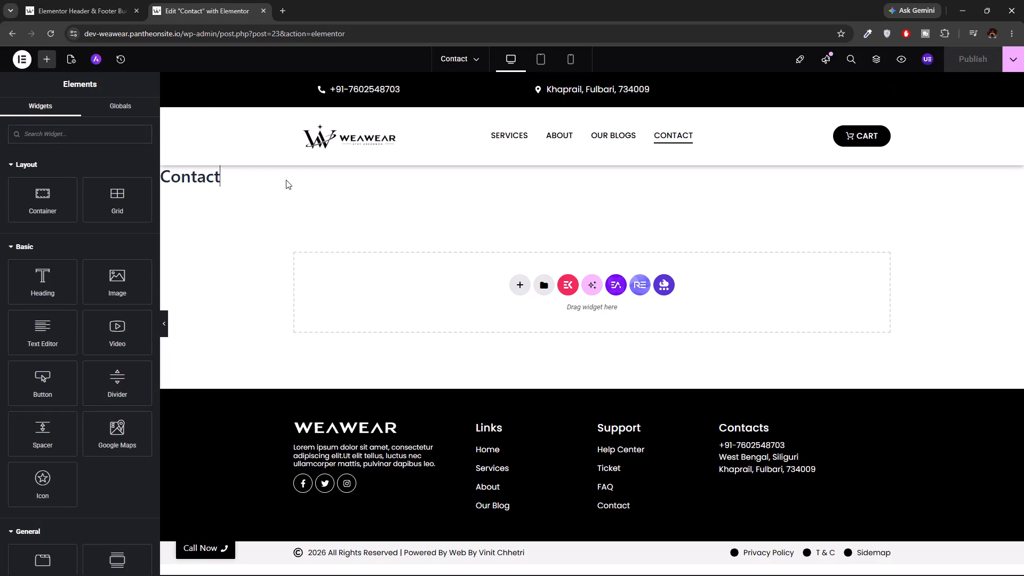
{"action": "left_click", "coordinate": [77, 58]}
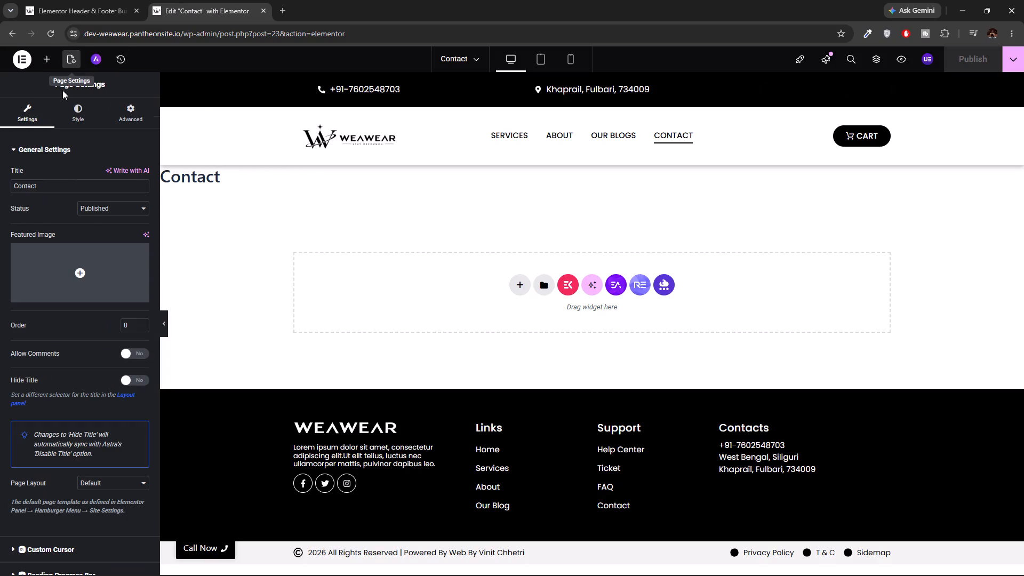
{"action": "left_click", "coordinate": [31, 185]}
{"action": "left_click", "coordinate": [44, 183]}
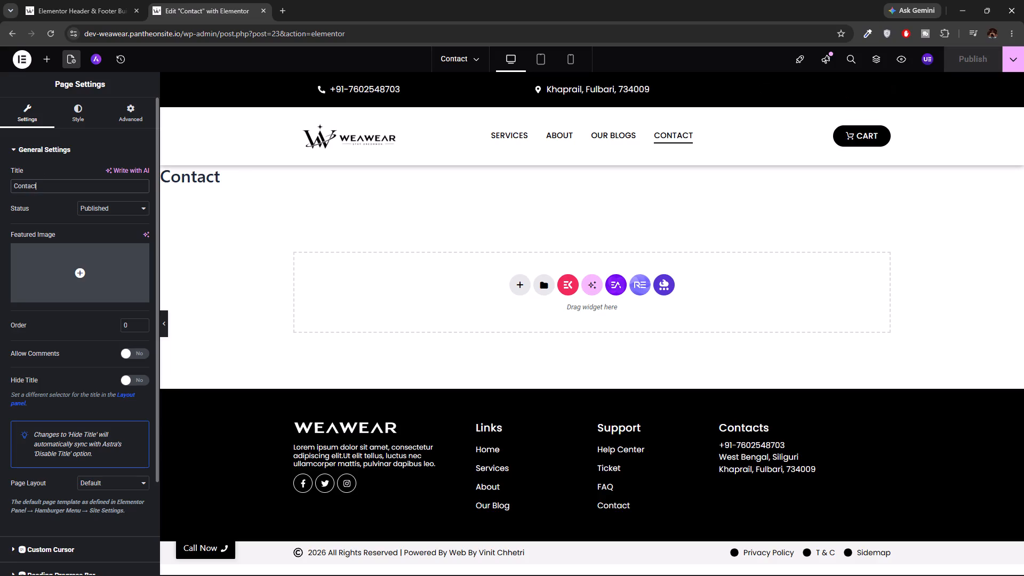
{"action": "key", "text": "BackSpace"}
{"action": "key", "text": "BackSpace"}
{"action": "key", "text": "BackSpace"}
{"action": "key", "text": "BackSpace"}
{"action": "key", "text": "BackSpace"}
{"action": "key", "text": "BackSpace"}
{"action": "key", "text": "BackSpace"}
{"action": "key", "text": "BackSpace"}
{"action": "key", "text": "BackSpace"}
{"action": "key", "text": "BackSpace"}
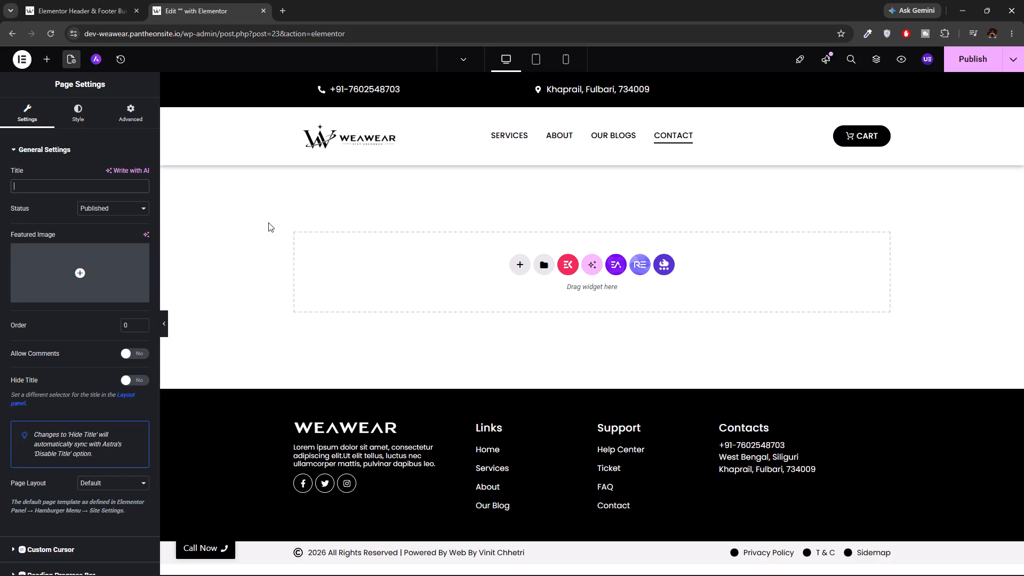
Add a Flexbox container with the single-column, downward-direction structure to the Contact page.
{"action": "left_click", "coordinate": [518, 266]}
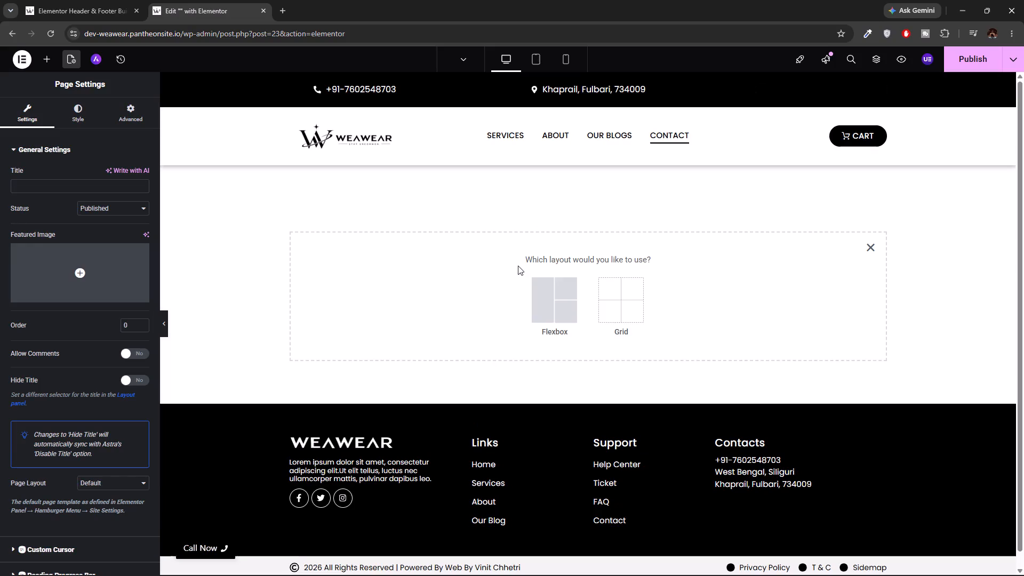
{"action": "left_click", "coordinate": [557, 286]}
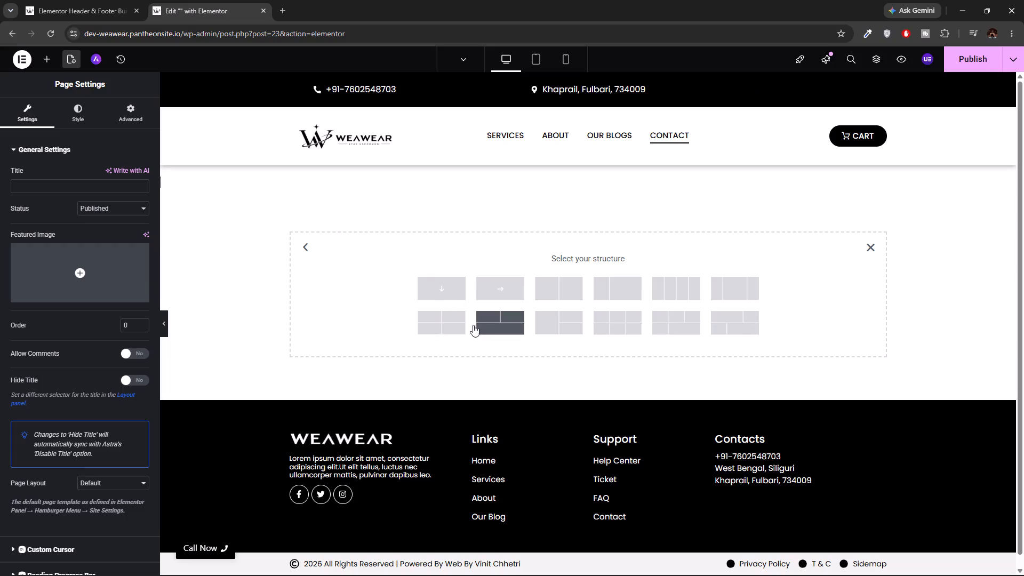
{"action": "left_click", "coordinate": [451, 281]}
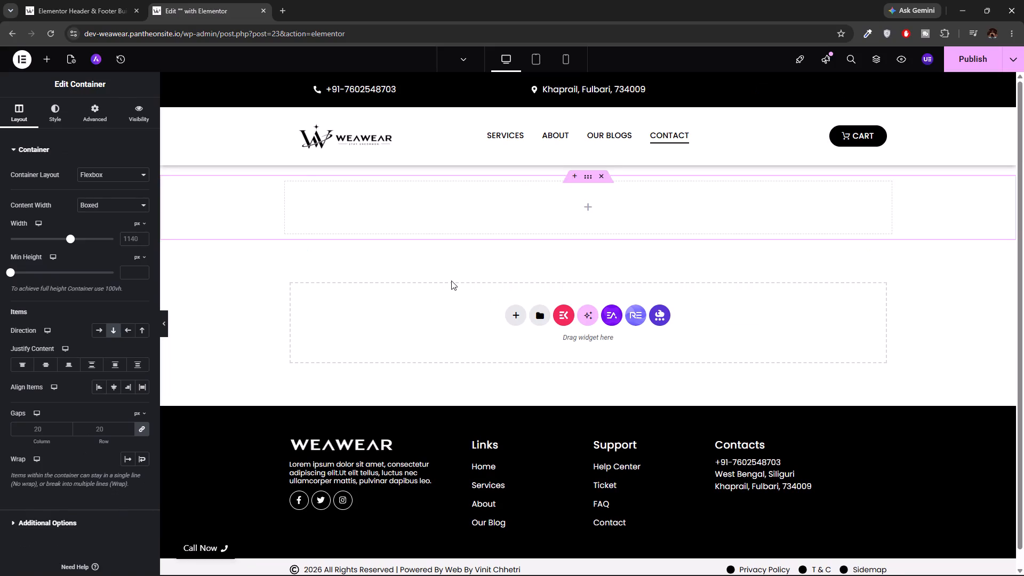
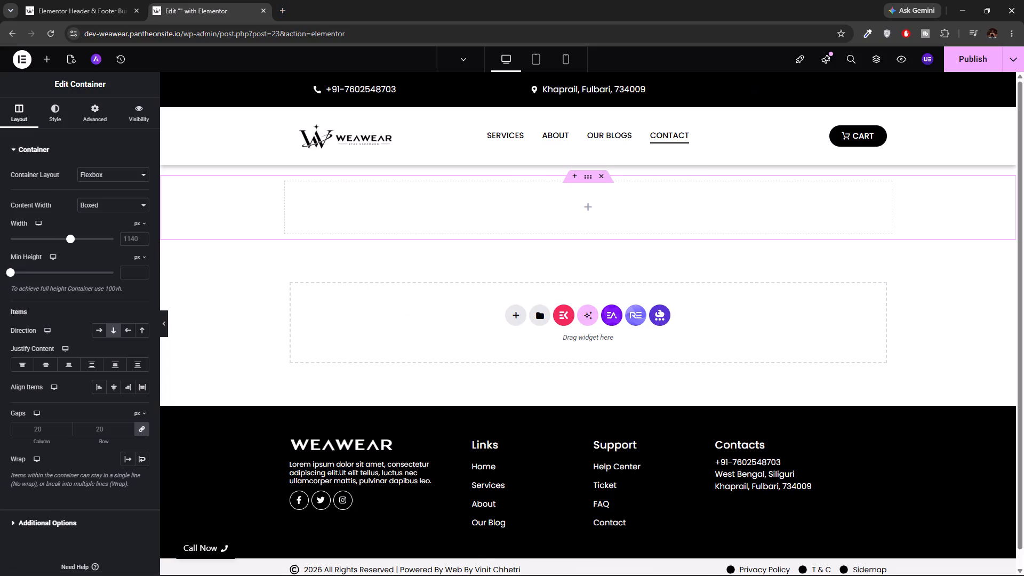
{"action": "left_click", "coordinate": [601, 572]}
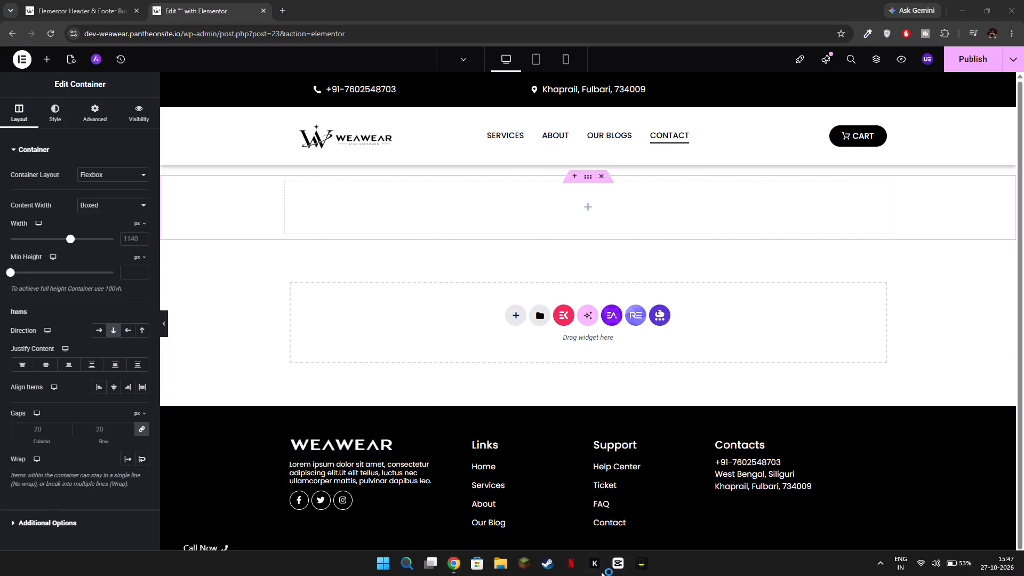
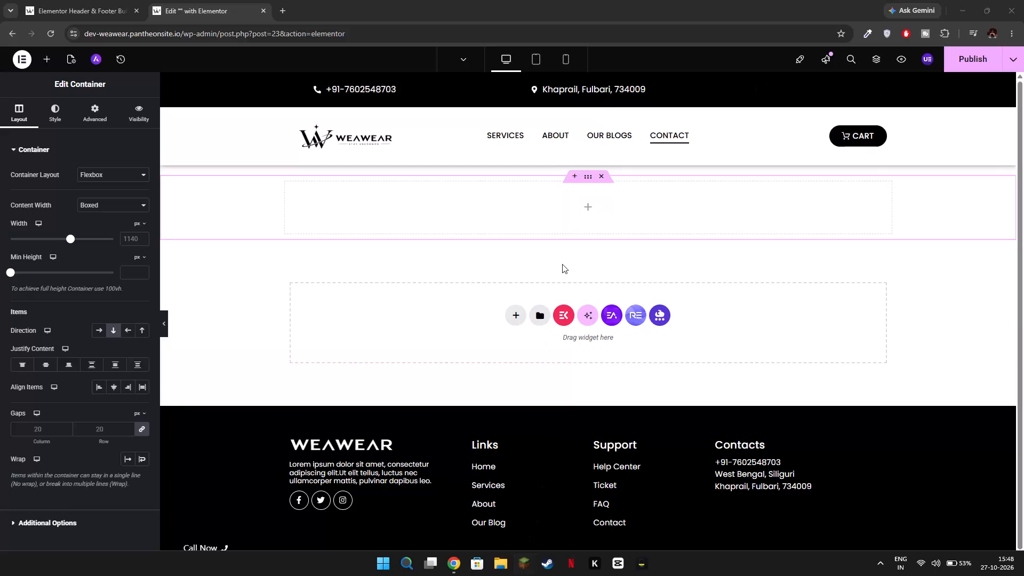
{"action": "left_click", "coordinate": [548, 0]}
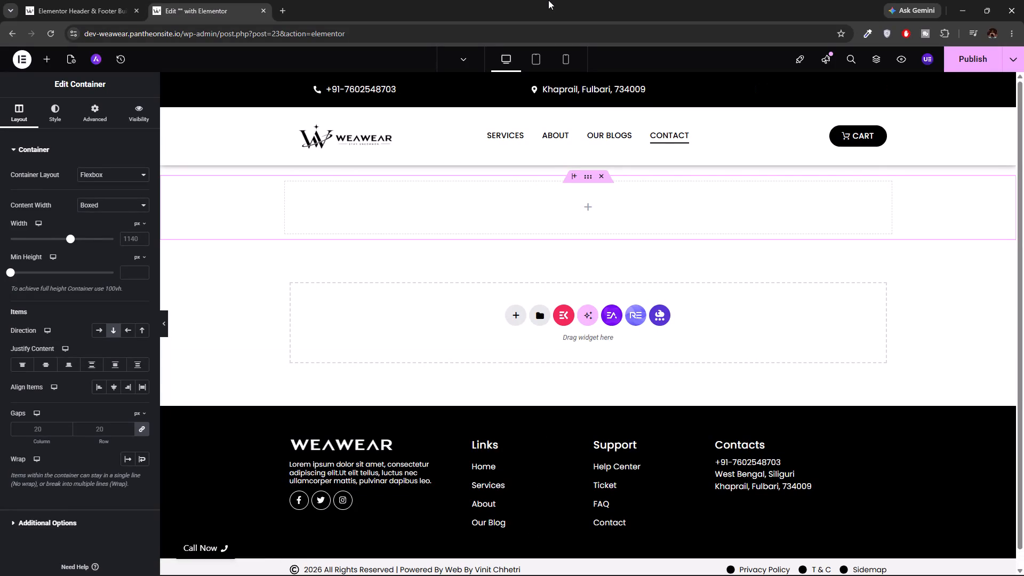
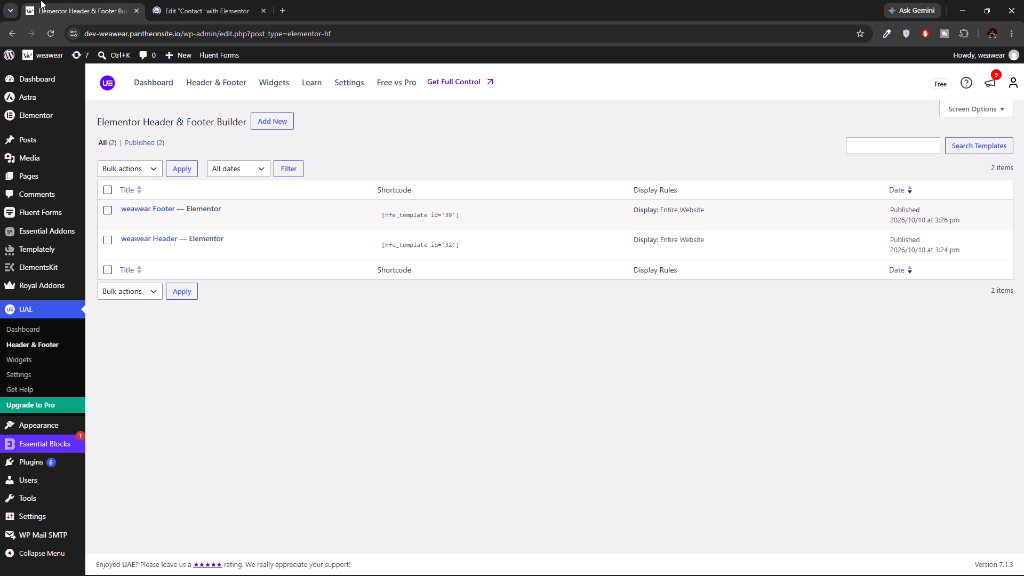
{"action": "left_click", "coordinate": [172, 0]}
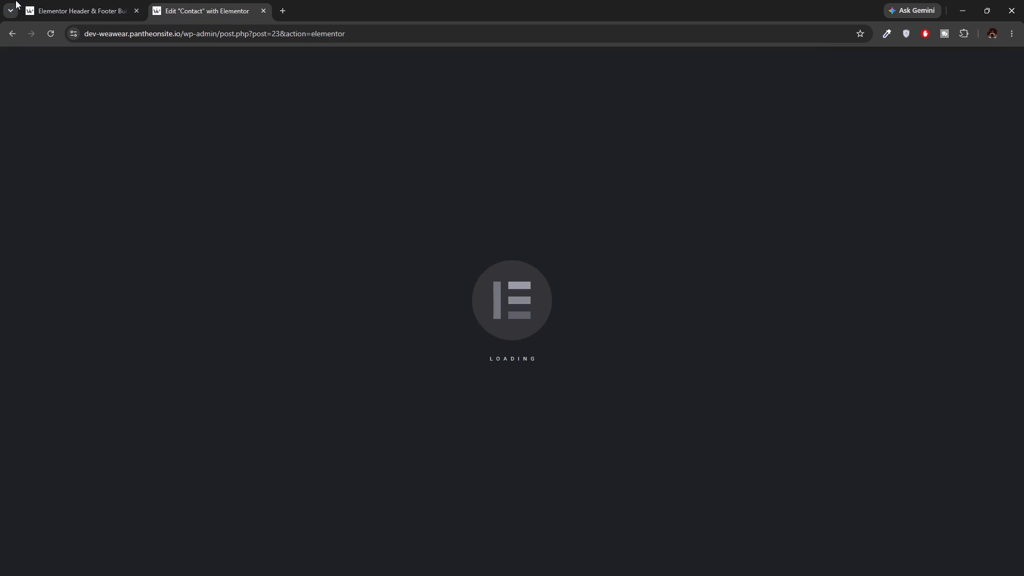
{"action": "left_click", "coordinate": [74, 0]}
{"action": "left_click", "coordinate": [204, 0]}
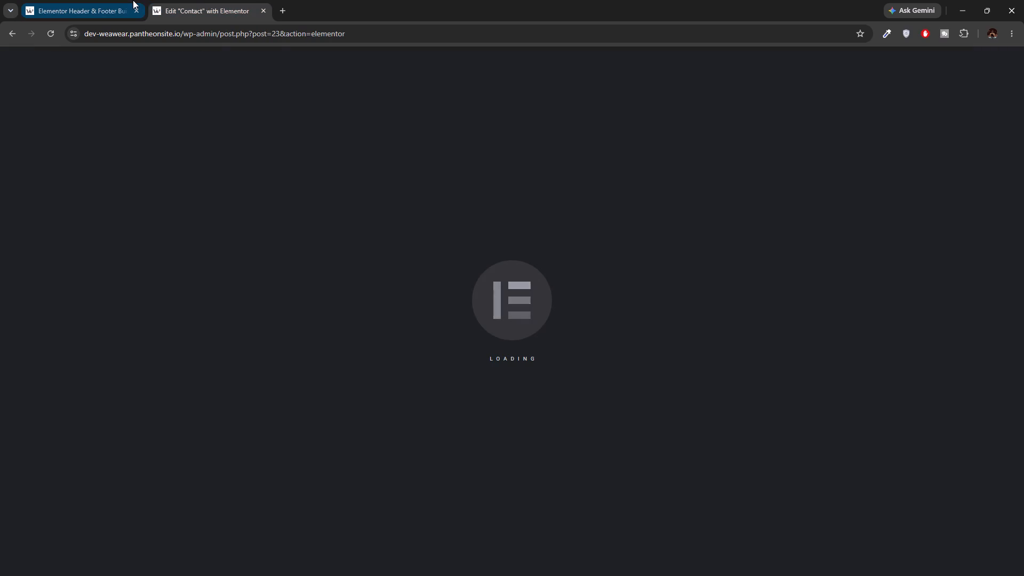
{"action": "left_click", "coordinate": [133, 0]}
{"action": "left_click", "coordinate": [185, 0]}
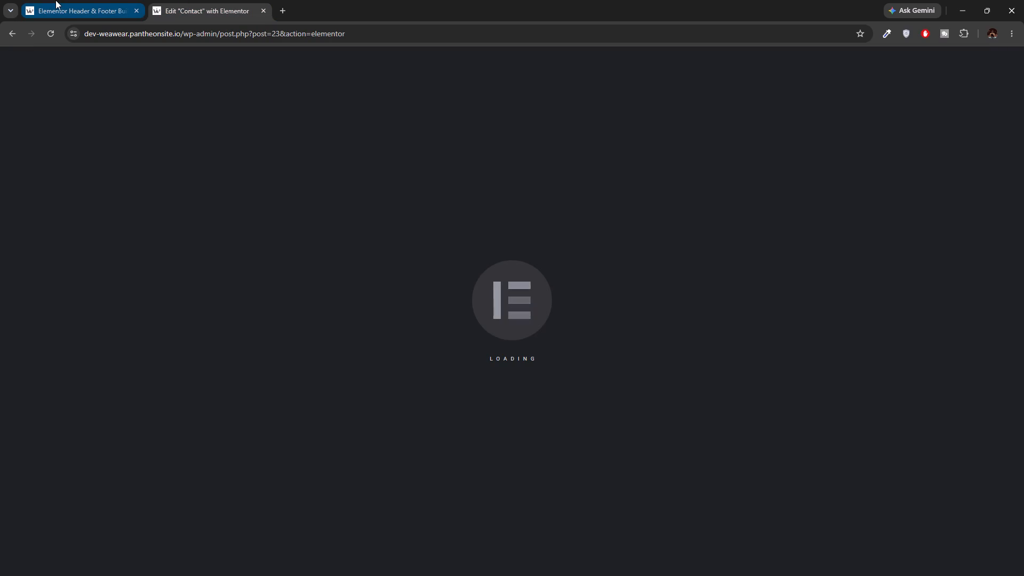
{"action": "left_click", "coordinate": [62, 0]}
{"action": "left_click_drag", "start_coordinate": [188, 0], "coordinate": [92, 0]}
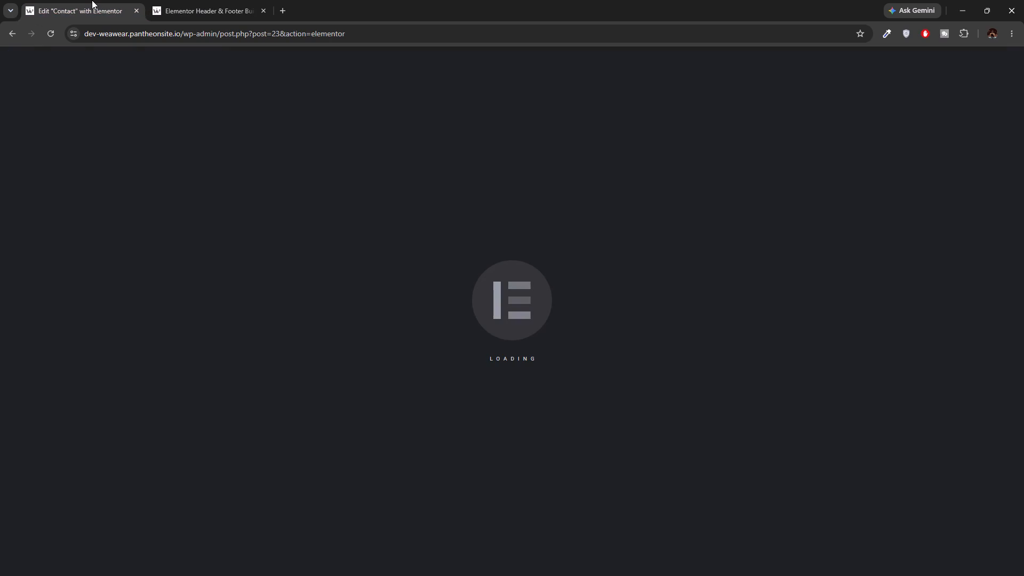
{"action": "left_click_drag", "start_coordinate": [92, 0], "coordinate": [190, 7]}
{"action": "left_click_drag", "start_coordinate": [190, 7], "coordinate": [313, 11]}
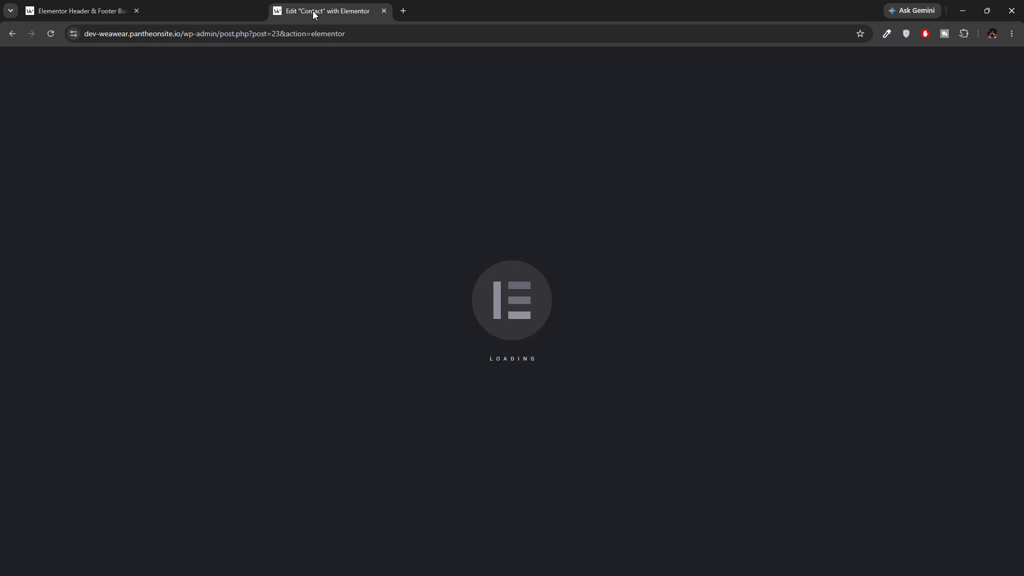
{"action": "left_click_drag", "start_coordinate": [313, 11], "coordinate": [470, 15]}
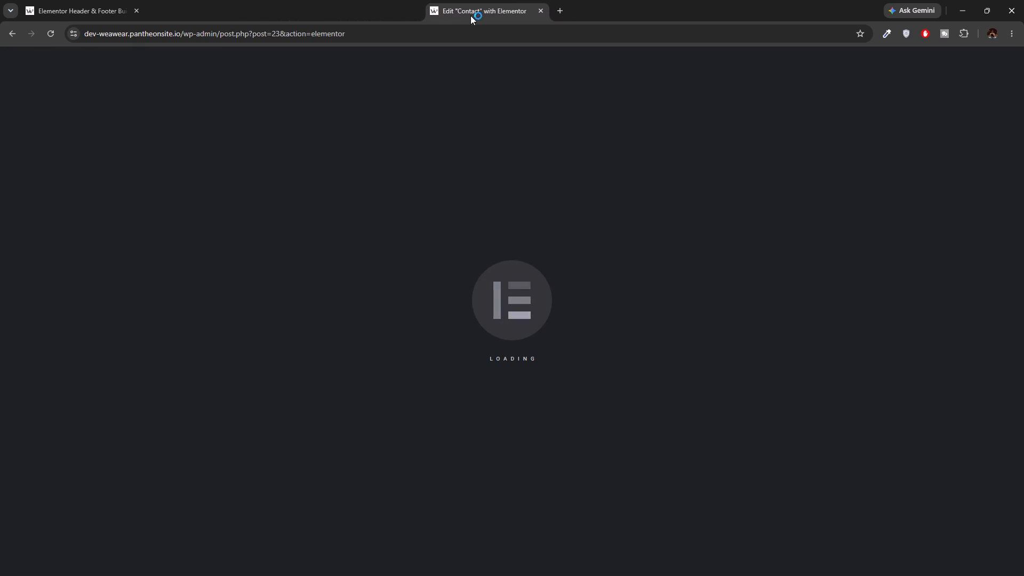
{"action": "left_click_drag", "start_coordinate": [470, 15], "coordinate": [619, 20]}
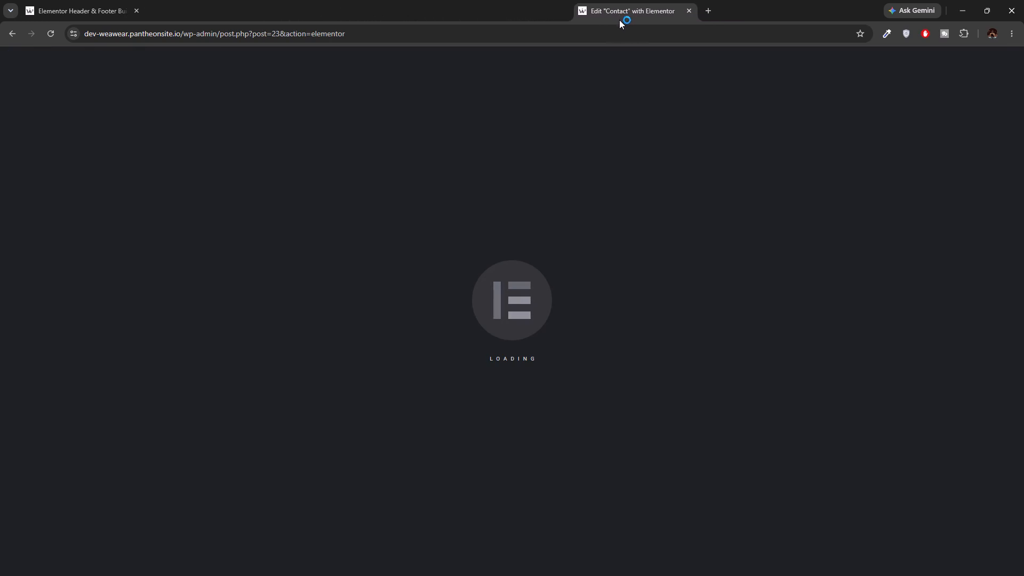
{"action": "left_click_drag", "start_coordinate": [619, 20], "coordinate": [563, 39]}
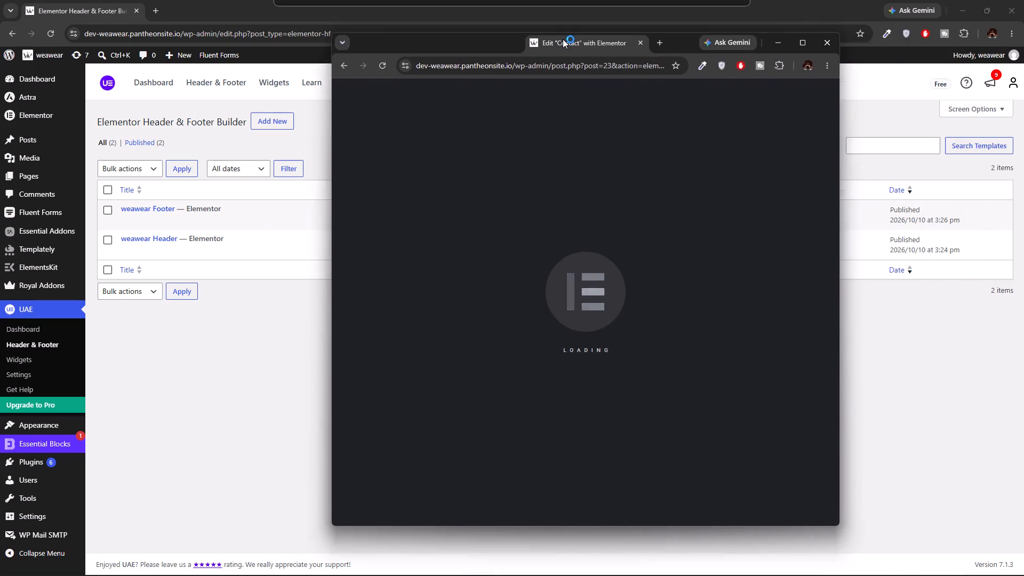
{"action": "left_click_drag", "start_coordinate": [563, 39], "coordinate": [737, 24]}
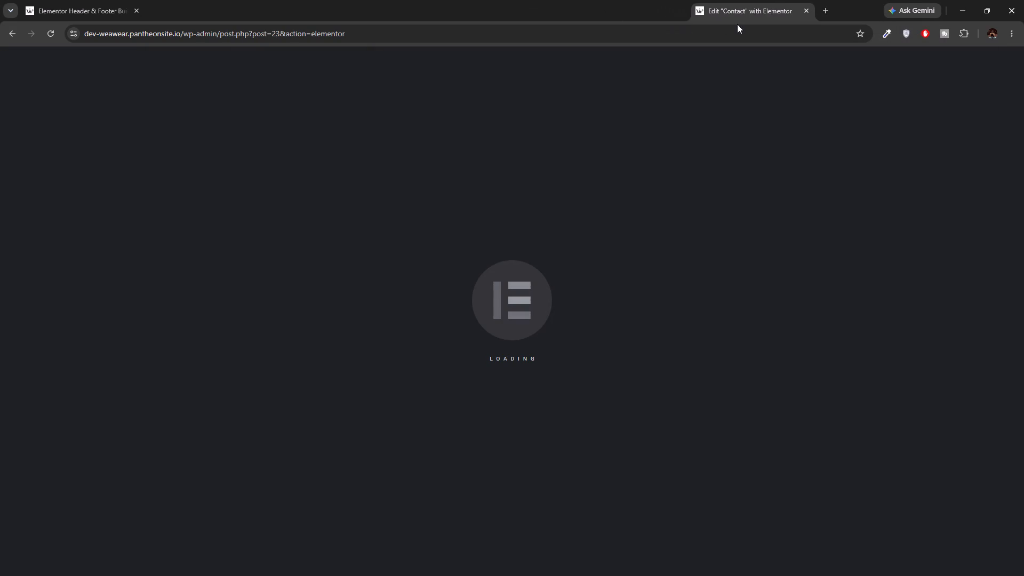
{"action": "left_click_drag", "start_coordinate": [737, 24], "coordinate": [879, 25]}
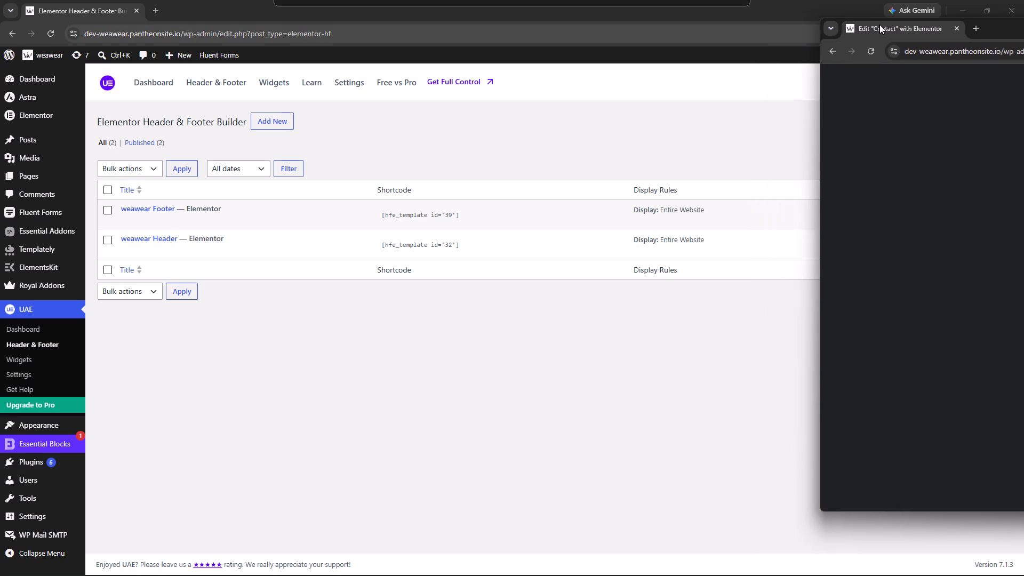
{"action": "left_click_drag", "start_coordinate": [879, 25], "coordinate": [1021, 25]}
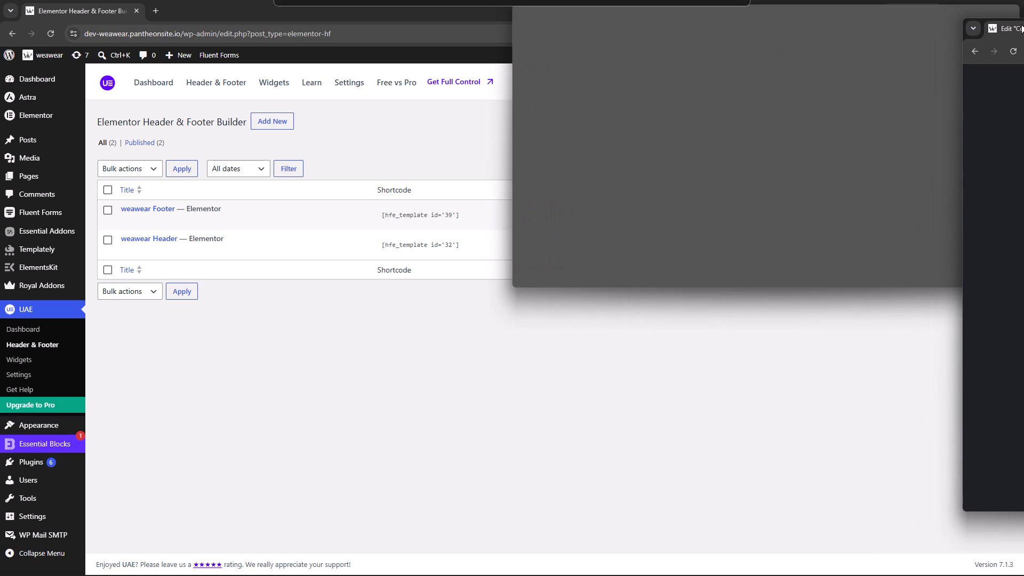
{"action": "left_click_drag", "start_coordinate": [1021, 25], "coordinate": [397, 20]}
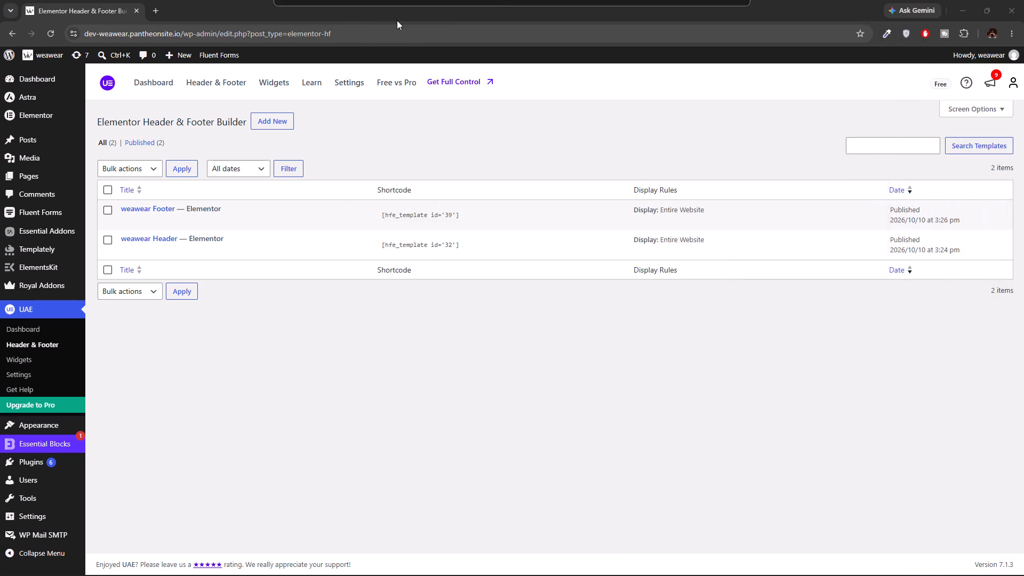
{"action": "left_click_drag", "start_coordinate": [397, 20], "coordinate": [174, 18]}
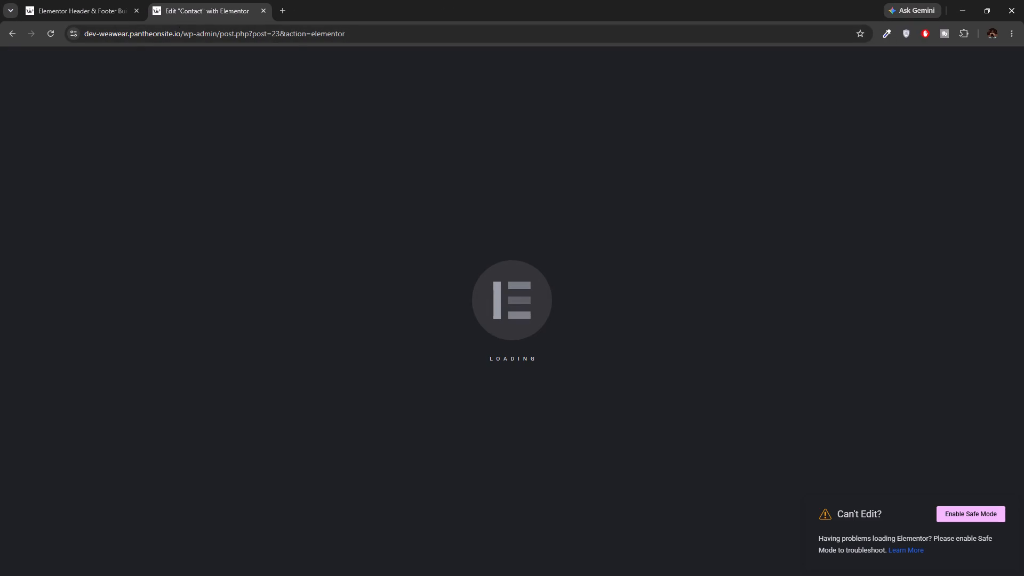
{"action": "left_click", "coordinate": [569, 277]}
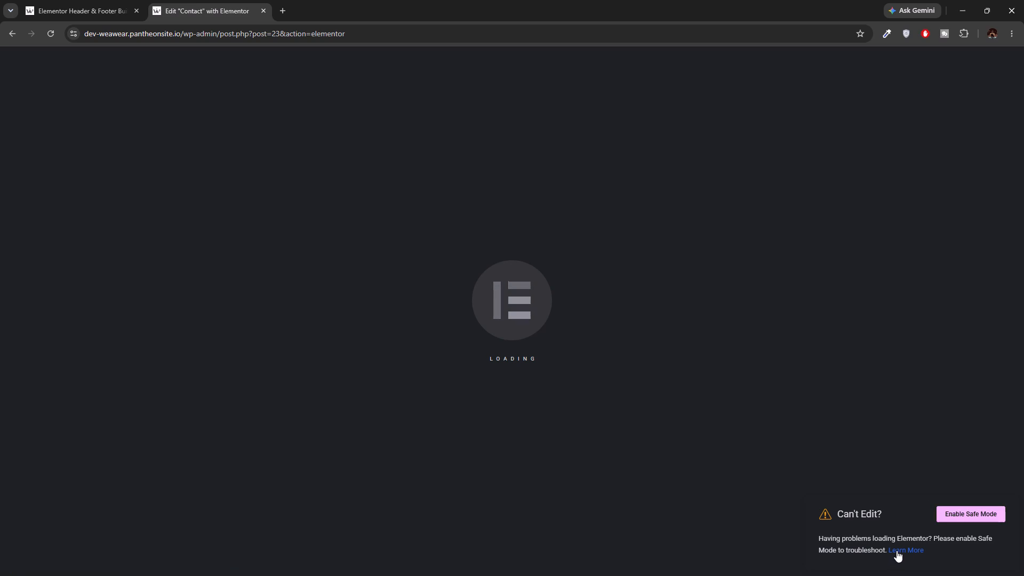
Reload the Contact page's Elementor editor and return to its tab once the editing canvas is available.
{"action": "left_click", "coordinate": [52, 33]}
{"action": "left_click", "coordinate": [366, 160]}
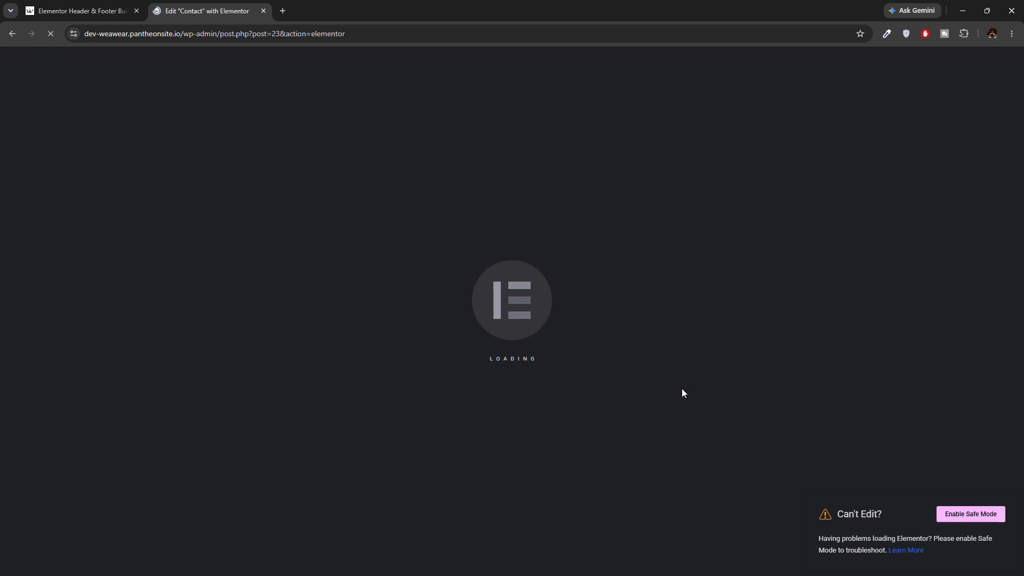
{"action": "left_click", "coordinate": [97, 0]}
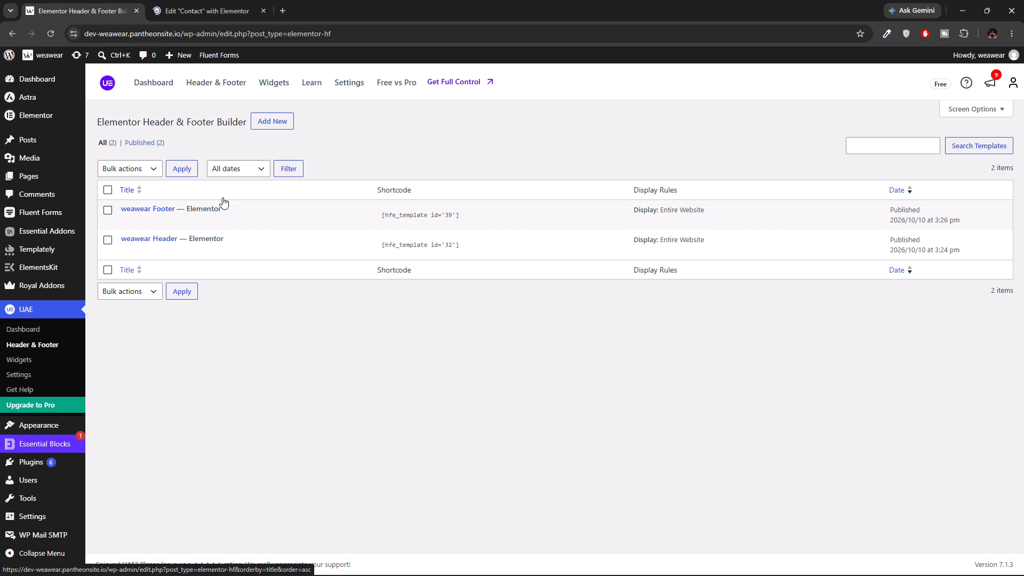
{"action": "left_click", "coordinate": [200, 0]}
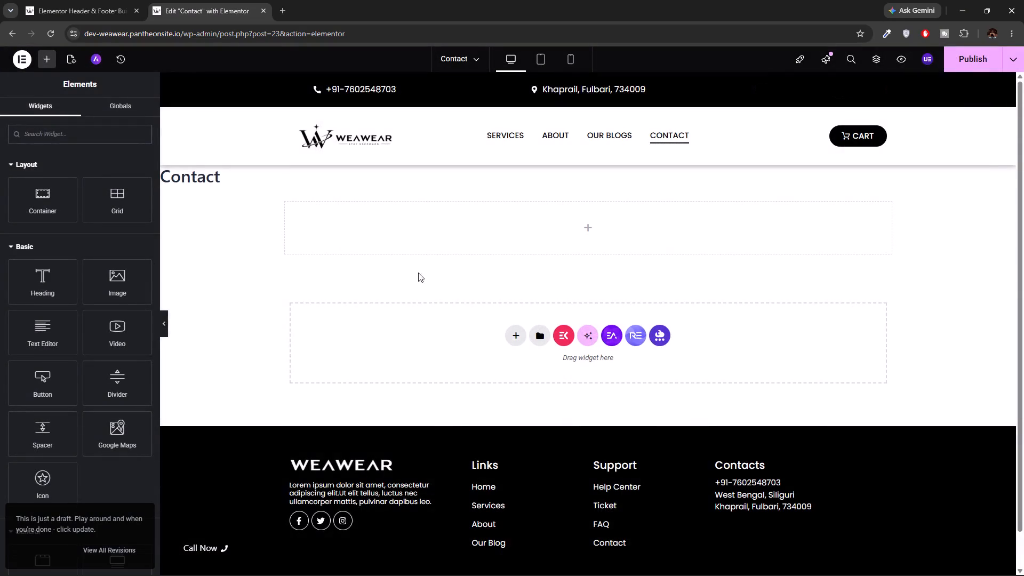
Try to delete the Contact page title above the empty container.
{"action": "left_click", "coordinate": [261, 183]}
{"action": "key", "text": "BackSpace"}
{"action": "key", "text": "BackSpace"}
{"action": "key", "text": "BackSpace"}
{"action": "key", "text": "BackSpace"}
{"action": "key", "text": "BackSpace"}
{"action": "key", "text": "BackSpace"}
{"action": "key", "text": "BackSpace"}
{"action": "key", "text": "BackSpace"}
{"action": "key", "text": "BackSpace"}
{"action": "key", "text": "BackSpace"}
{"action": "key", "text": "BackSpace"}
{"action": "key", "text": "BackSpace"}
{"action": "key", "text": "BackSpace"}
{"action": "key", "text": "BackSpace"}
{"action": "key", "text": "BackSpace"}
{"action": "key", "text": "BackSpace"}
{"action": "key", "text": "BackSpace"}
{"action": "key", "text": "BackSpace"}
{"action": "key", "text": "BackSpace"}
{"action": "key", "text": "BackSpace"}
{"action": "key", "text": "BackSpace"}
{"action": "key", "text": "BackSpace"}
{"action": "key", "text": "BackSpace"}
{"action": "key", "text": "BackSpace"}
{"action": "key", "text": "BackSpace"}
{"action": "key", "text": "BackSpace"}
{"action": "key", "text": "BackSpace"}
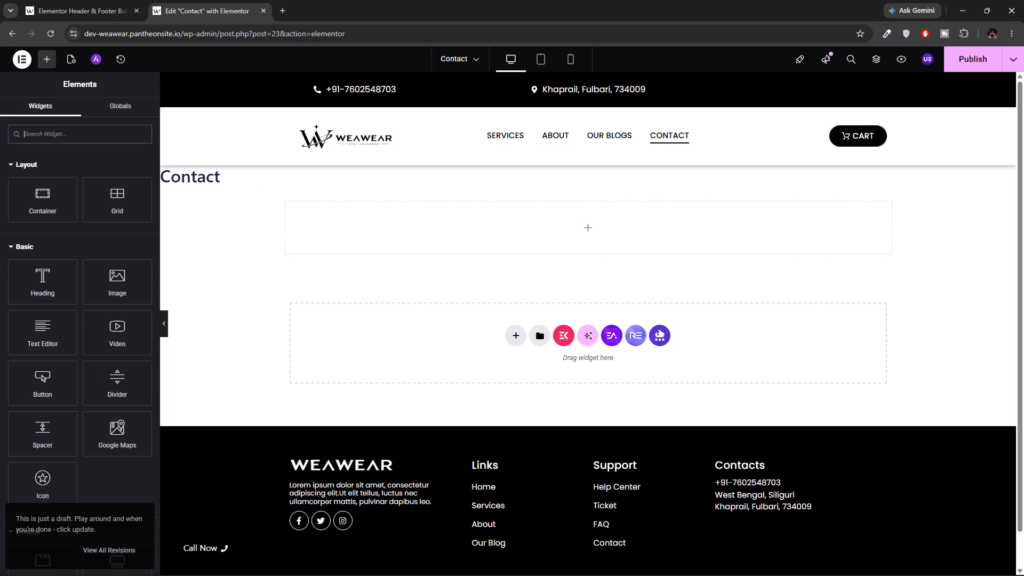
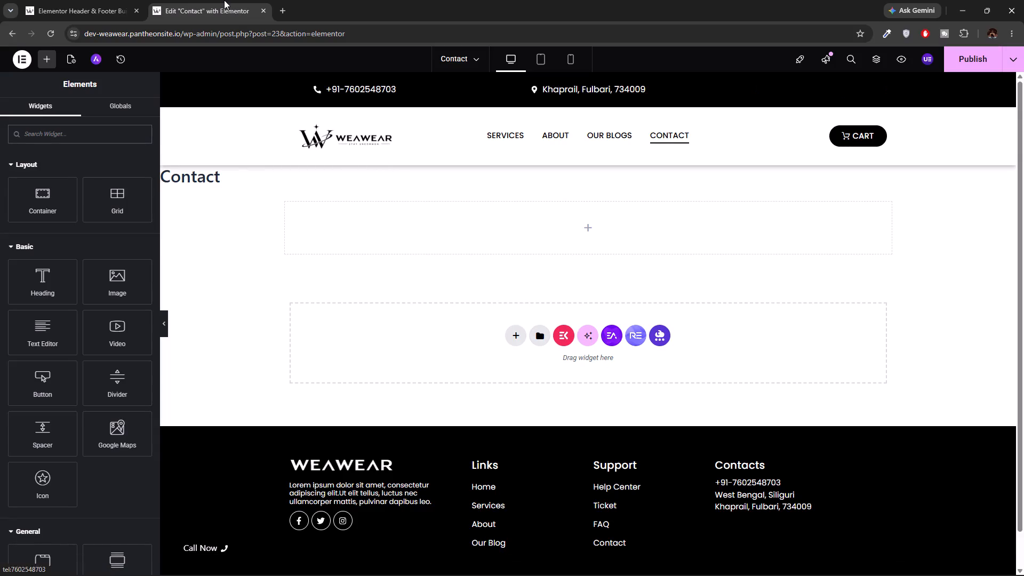
Open the live weawear site in a new browser tab placed after the Contact editor's tab, and switch to it.
{"action": "left_click", "coordinate": [81, 0]}
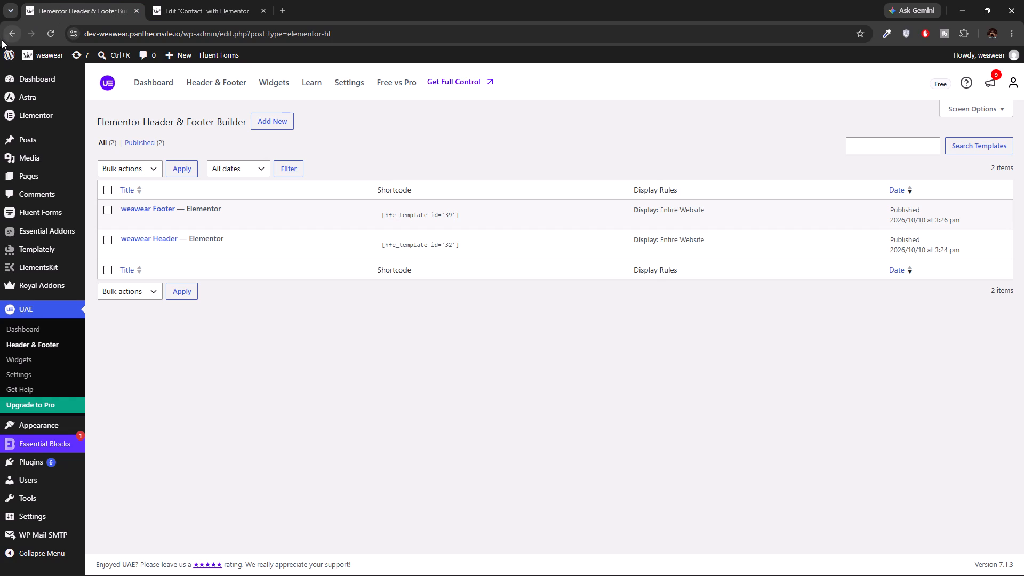
{"action": "right_click", "coordinate": [43, 58]}
{"action": "left_click", "coordinate": [108, 71]}
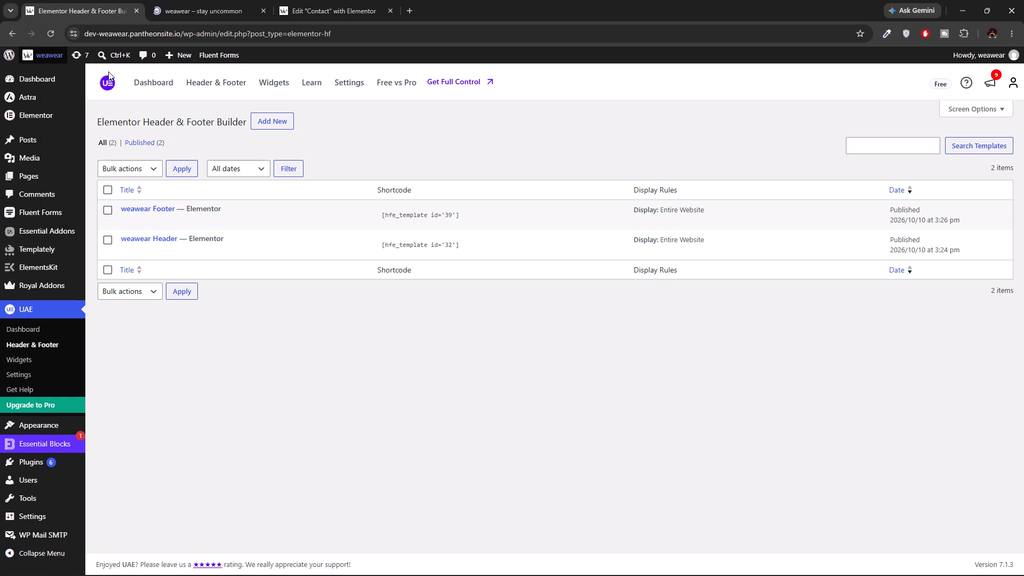
{"action": "left_click_drag", "start_coordinate": [364, 0], "coordinate": [254, 0]}
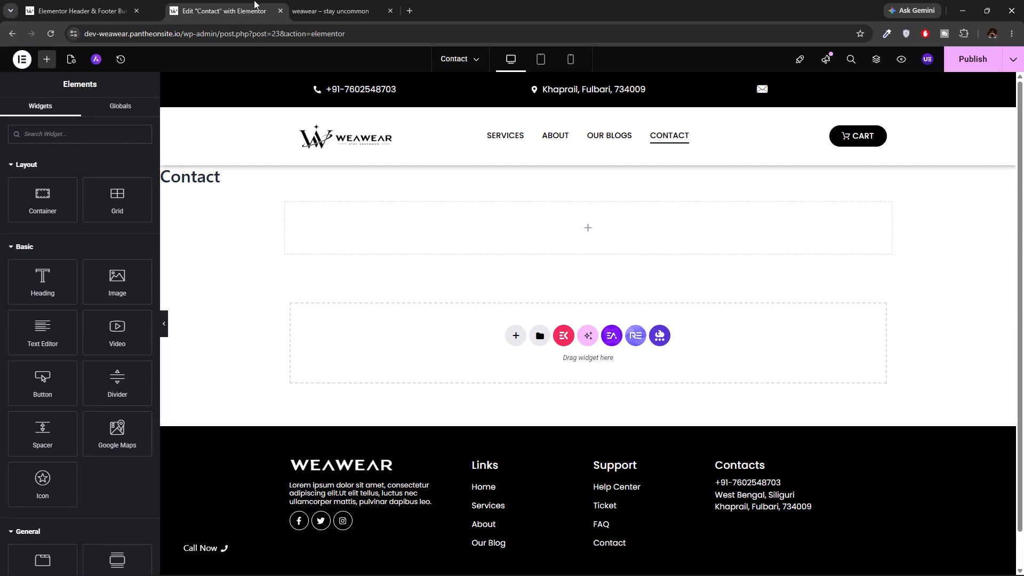
{"action": "left_click_drag", "start_coordinate": [254, 0], "coordinate": [253, 0]}
{"action": "left_click", "coordinate": [331, 0]}
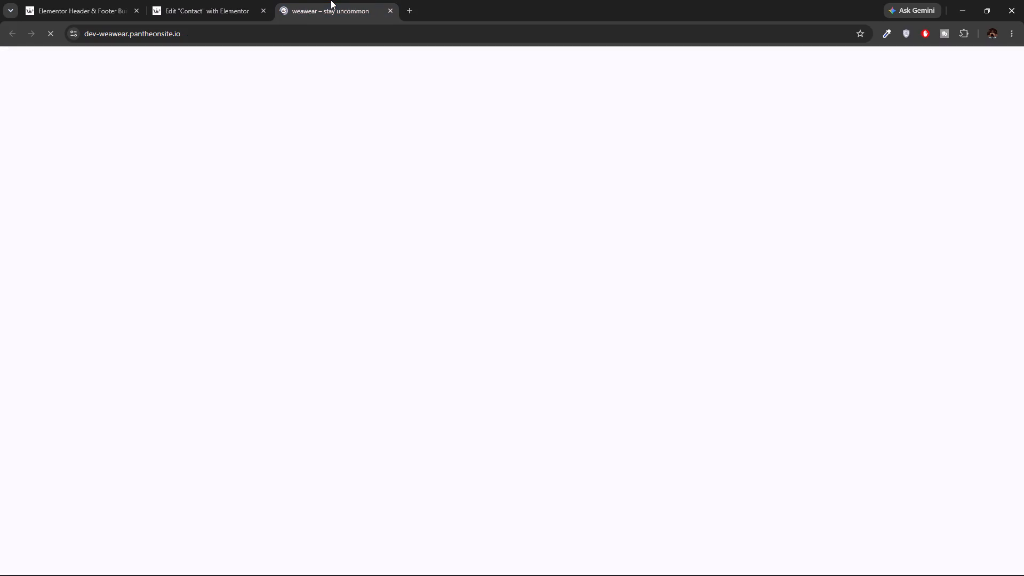
{"action": "left_click", "coordinate": [257, 0]}
{"action": "left_click", "coordinate": [316, 0]}
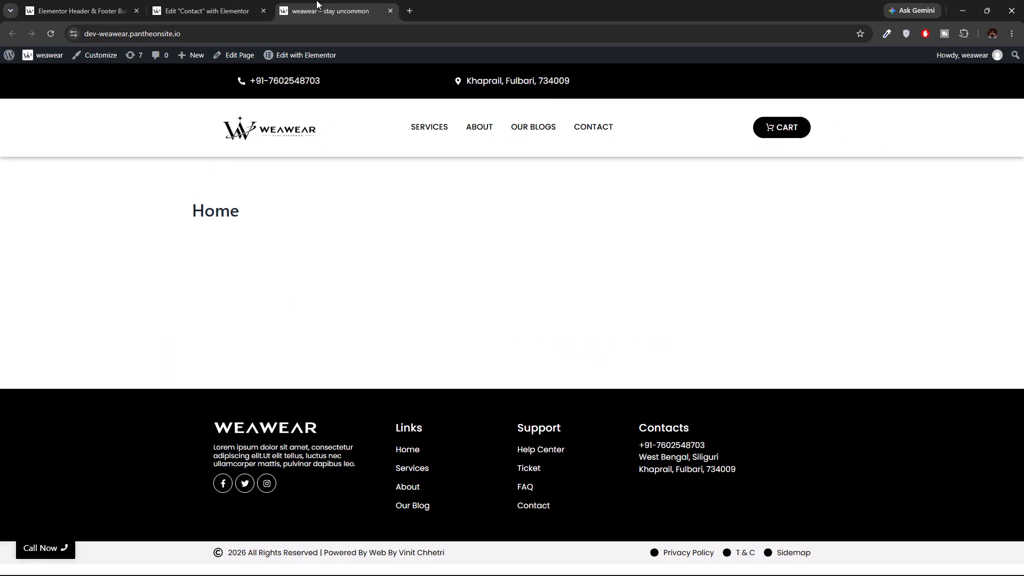
Examine the live Contact and Our Blogs pages, checking how their headers, content and footers display.
{"action": "left_click", "coordinate": [586, 139]}
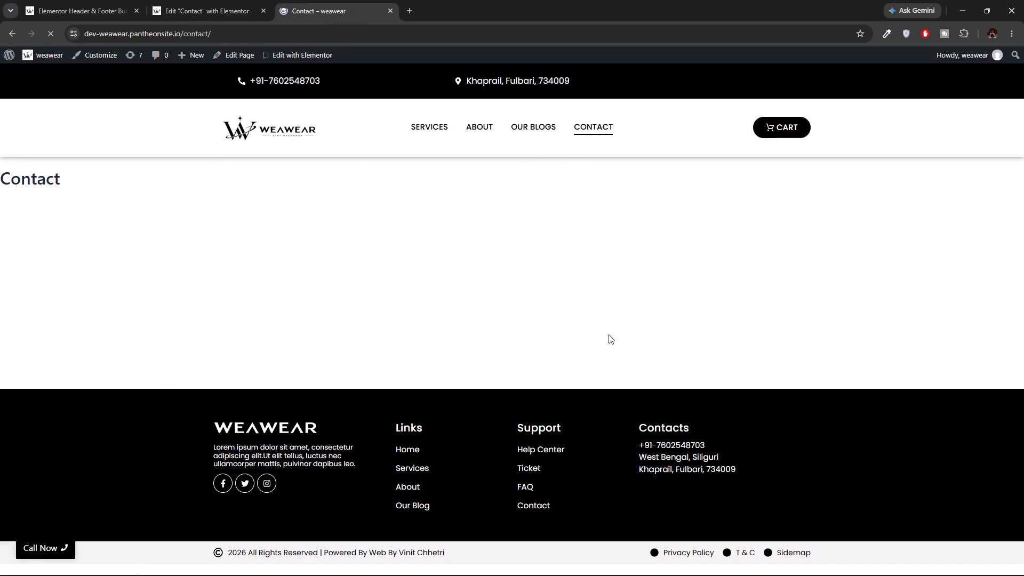
{"action": "scroll", "coordinate": [609, 334], "scroll_direction": "up", "scroll_amount": 2}
{"action": "left_click", "coordinate": [543, 129]}
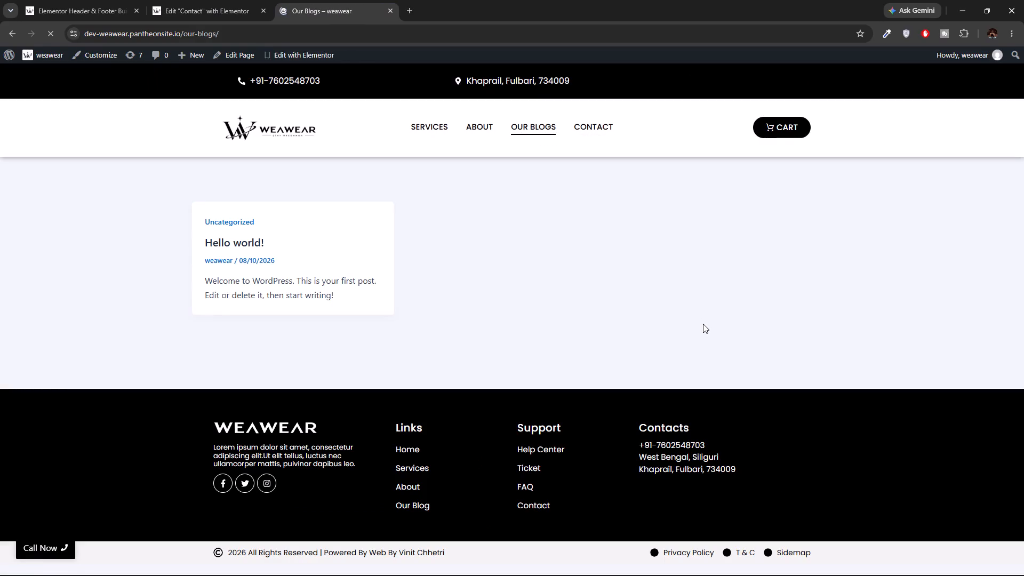
{"action": "scroll", "coordinate": [703, 324], "scroll_direction": "down", "scroll_amount": 3}
{"action": "scroll", "coordinate": [703, 324], "scroll_direction": "up", "scroll_amount": 4}
{"action": "scroll", "coordinate": [703, 324], "scroll_direction": "down", "scroll_amount": 6}
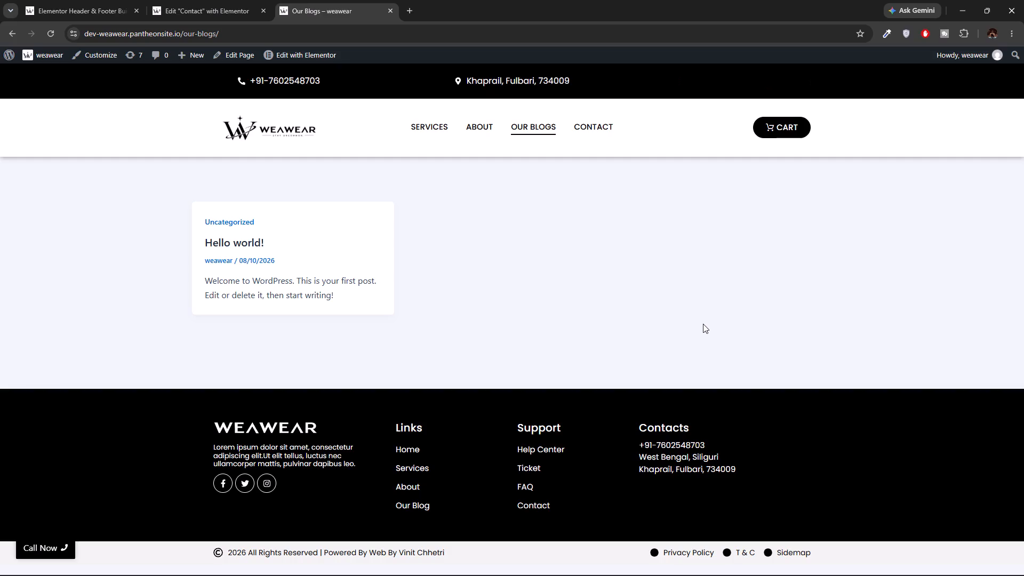
{"action": "scroll", "coordinate": [703, 324], "scroll_direction": "down", "scroll_amount": 2}
{"action": "scroll", "coordinate": [703, 324], "scroll_direction": "up", "scroll_amount": 5}
Check the Our Blogs page's layout and scroll-to-top control in a reduced browser window, and maximize the window again.
{"action": "double_click", "coordinate": [684, 12]}
{"action": "scroll", "coordinate": [618, 238], "scroll_direction": "up", "scroll_amount": 10}
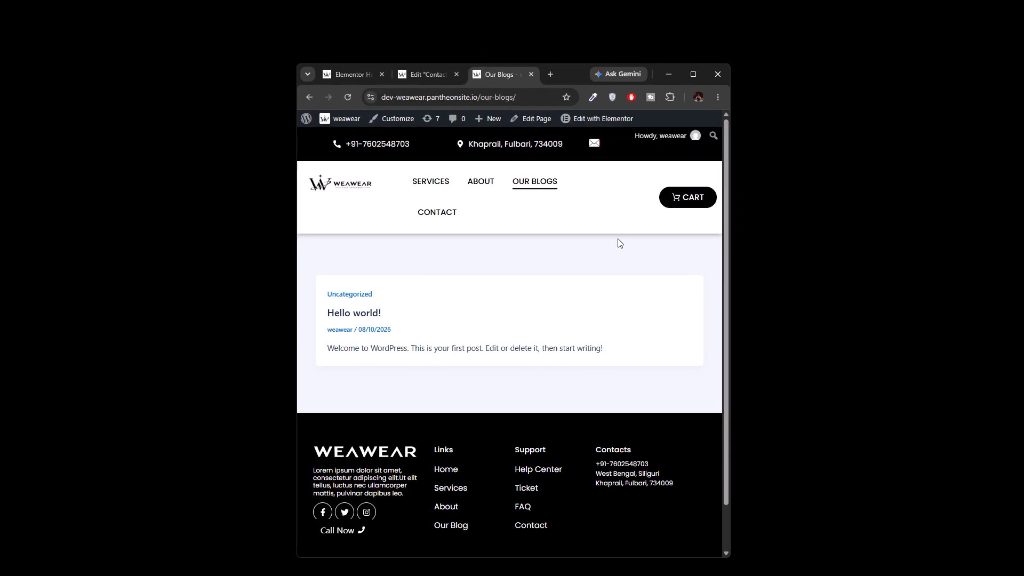
{"action": "scroll", "coordinate": [559, 373], "scroll_direction": "down", "scroll_amount": 3}
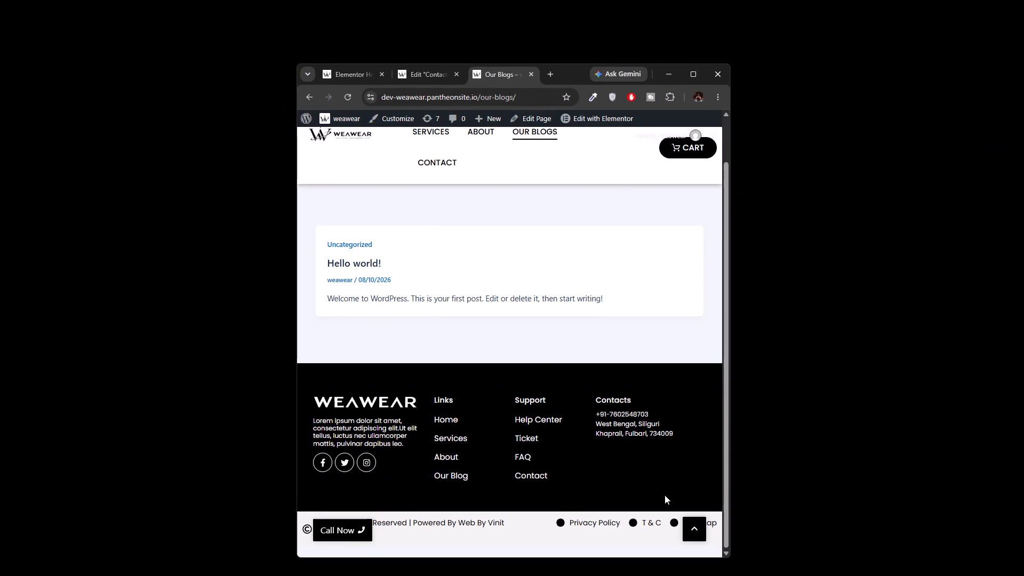
{"action": "left_click", "coordinate": [692, 525]}
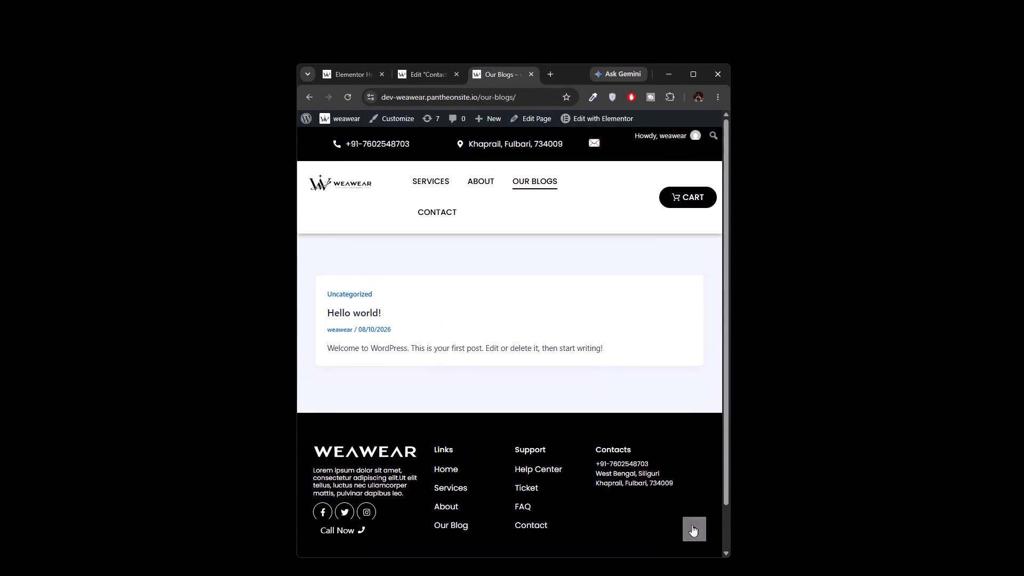
{"action": "double_click", "coordinate": [570, 74]}
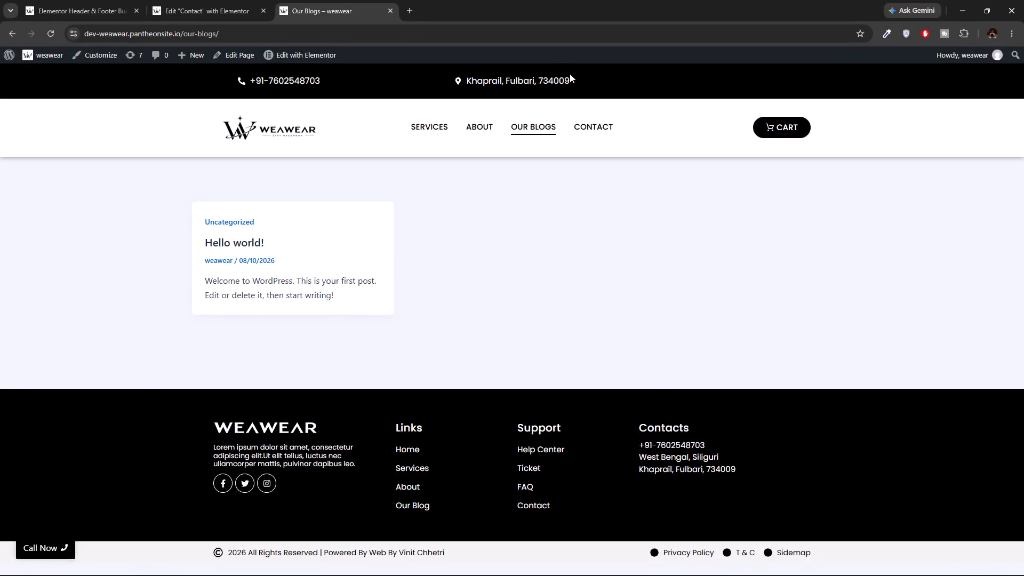
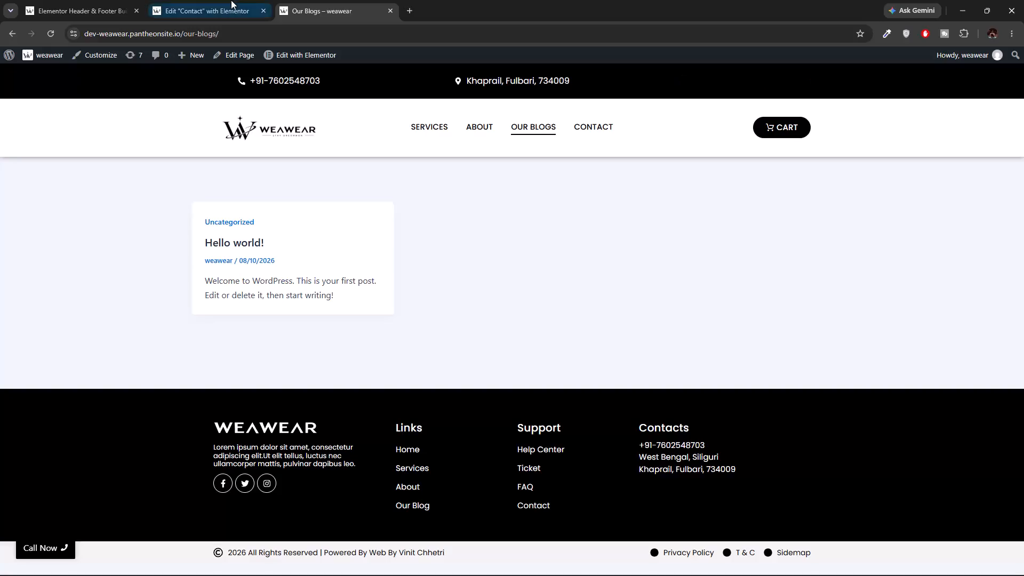
Switch back to the Contact page's Elementor editor and close the whole browser window.
{"action": "left_click", "coordinate": [231, 0]}
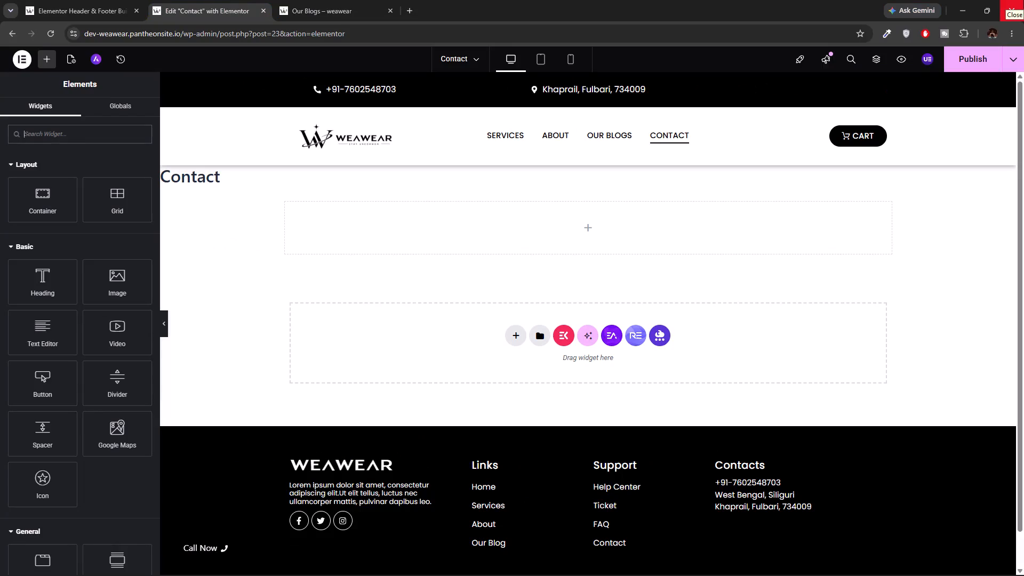
{"action": "left_click", "coordinate": [1023, 0]}
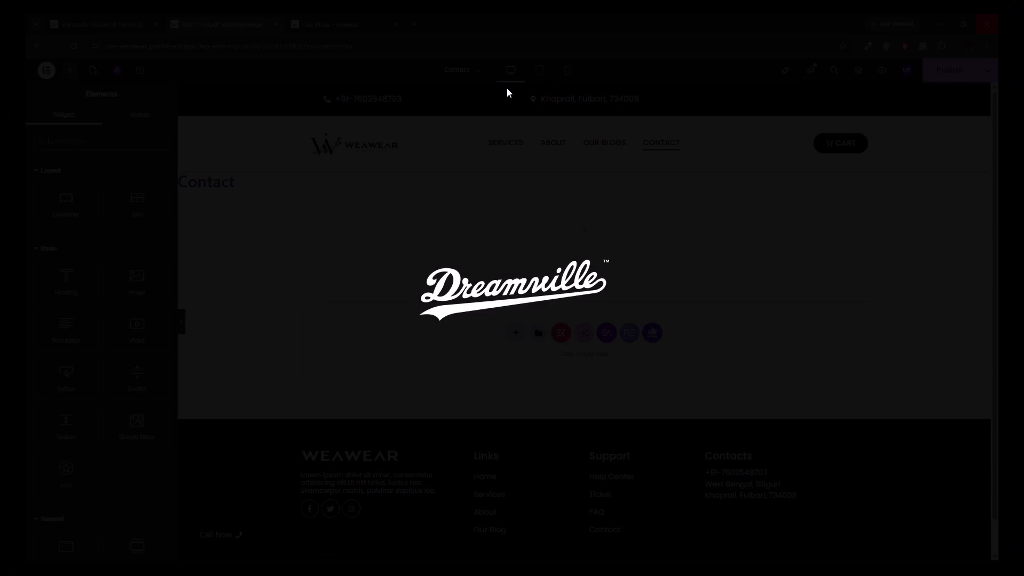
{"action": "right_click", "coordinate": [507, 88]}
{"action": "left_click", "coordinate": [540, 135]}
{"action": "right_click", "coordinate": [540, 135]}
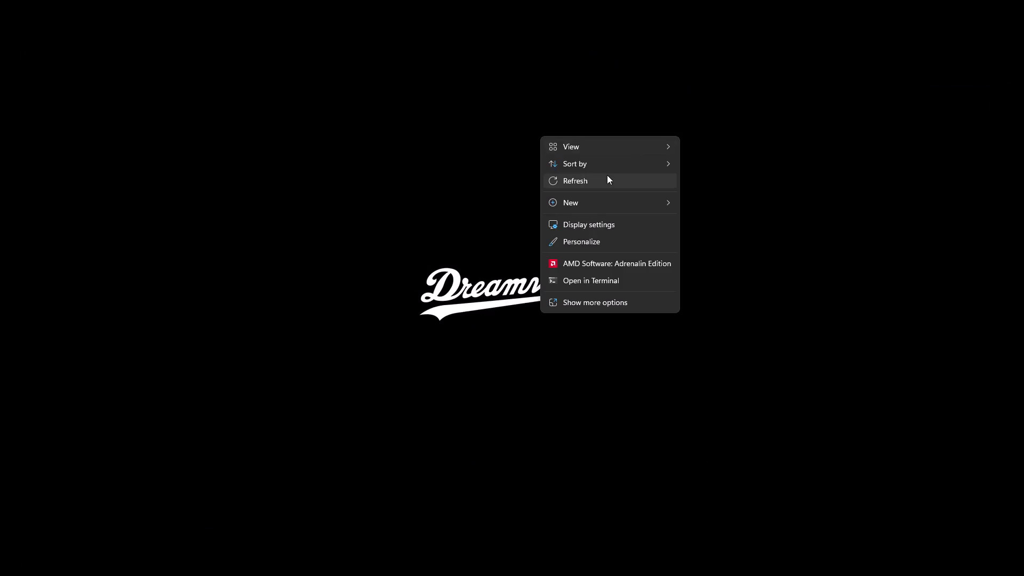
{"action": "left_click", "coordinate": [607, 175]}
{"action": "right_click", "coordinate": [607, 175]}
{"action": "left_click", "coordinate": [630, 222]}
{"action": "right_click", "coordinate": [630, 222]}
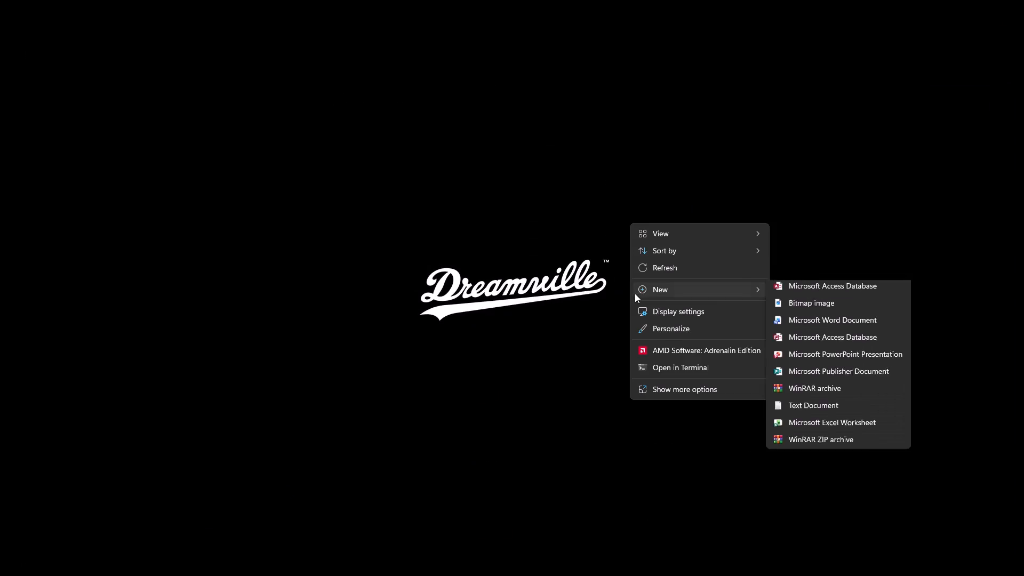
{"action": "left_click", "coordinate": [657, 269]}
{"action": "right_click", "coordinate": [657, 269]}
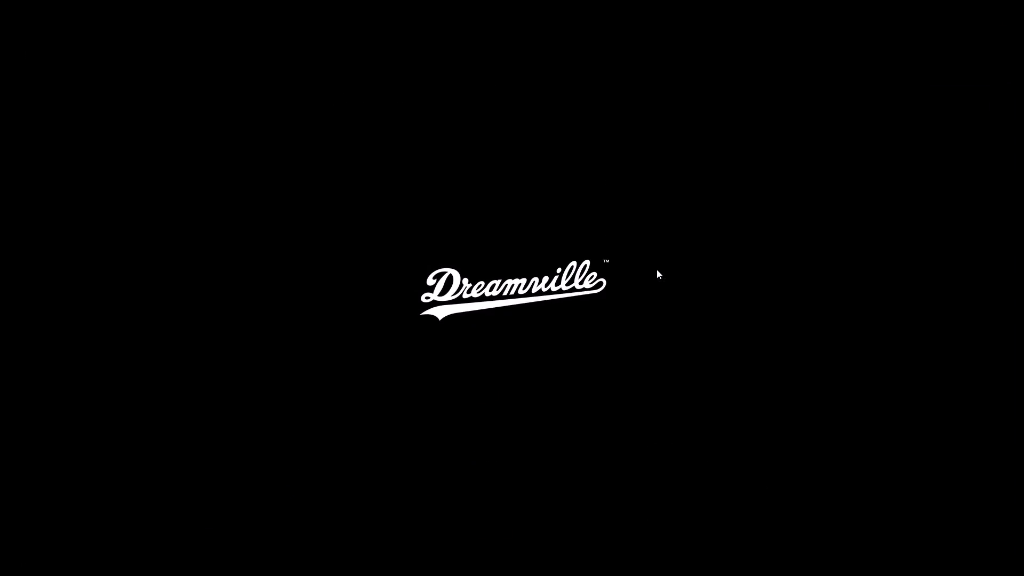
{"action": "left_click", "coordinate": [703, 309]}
Shut down the Windows computer from the desktop.
{"action": "key", "text": "alt+F4"}
{"action": "key", "text": "Return"}
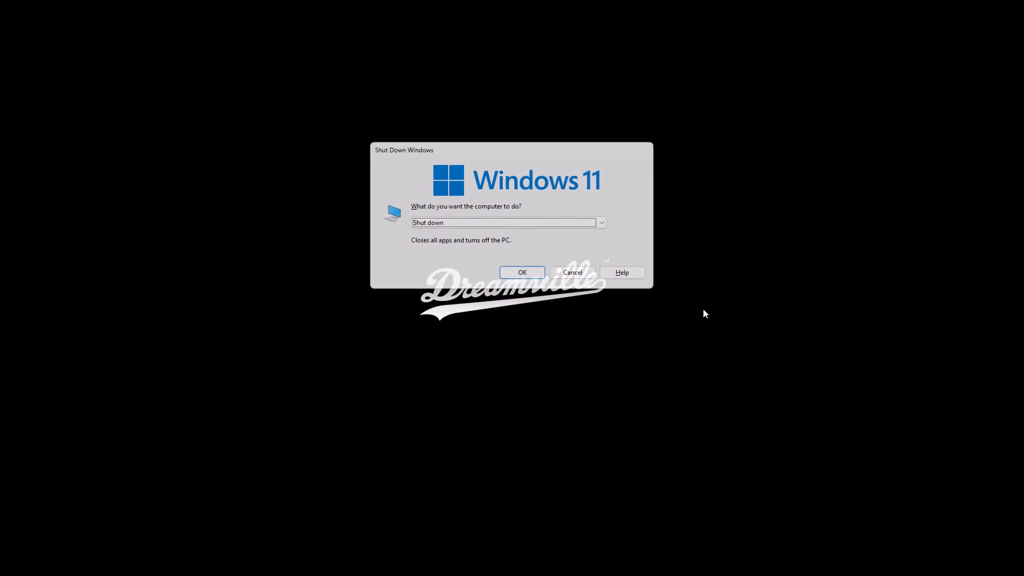